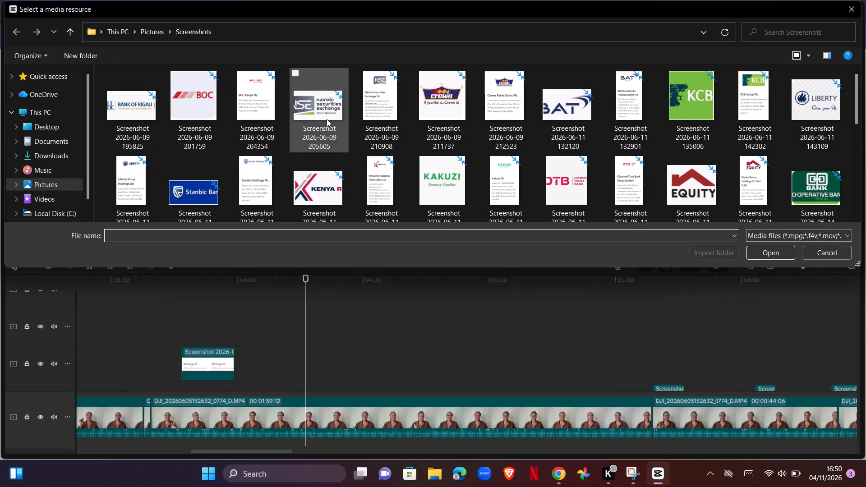
pyautogui.click(318, 109)
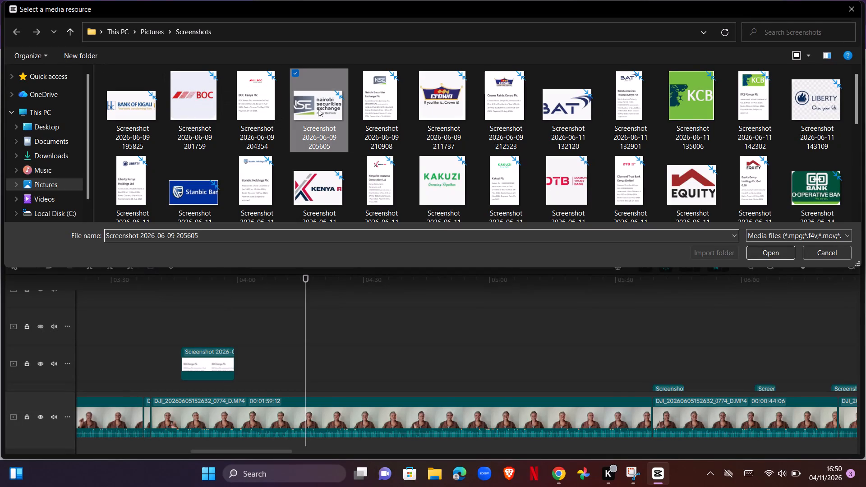
pyautogui.click(772, 254)
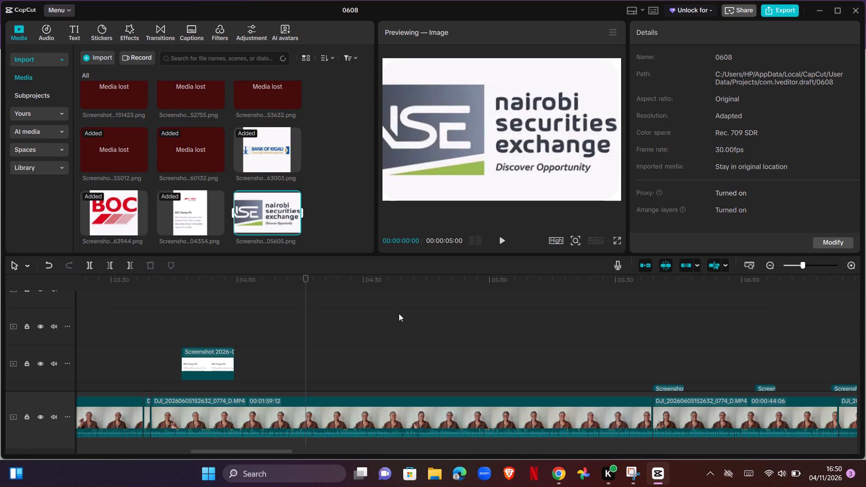
# Place the Nairobi Securities Exchange logo on the timeline at about 04:15, aligned with the lost-media clip there.
pyautogui.scroll(4, 399, 313)
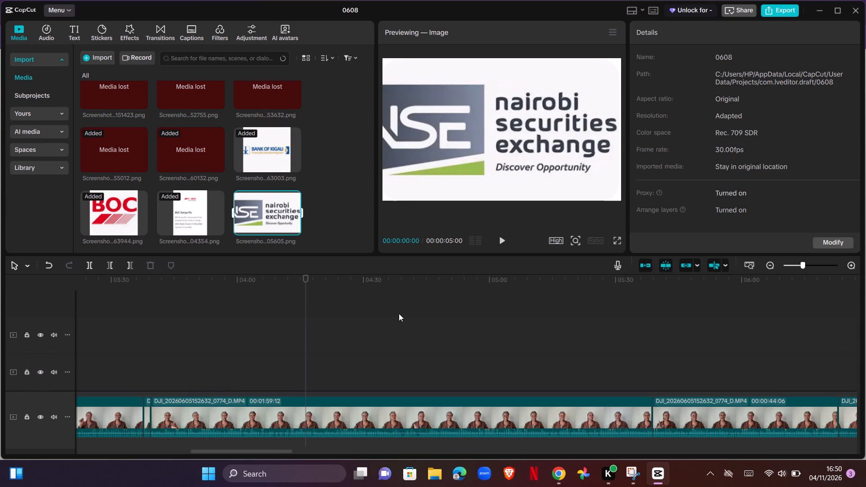
pyautogui.scroll(1, 399, 313)
pyautogui.scroll(-3, 399, 313)
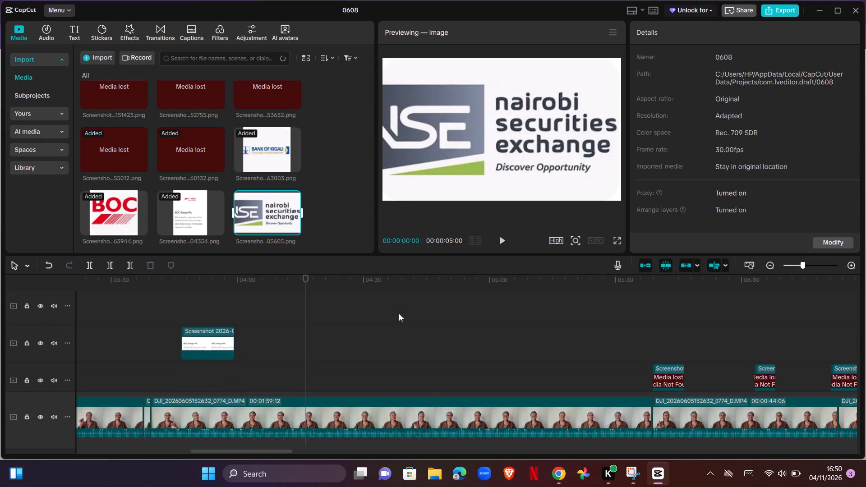
pyautogui.scroll(-5, 399, 313)
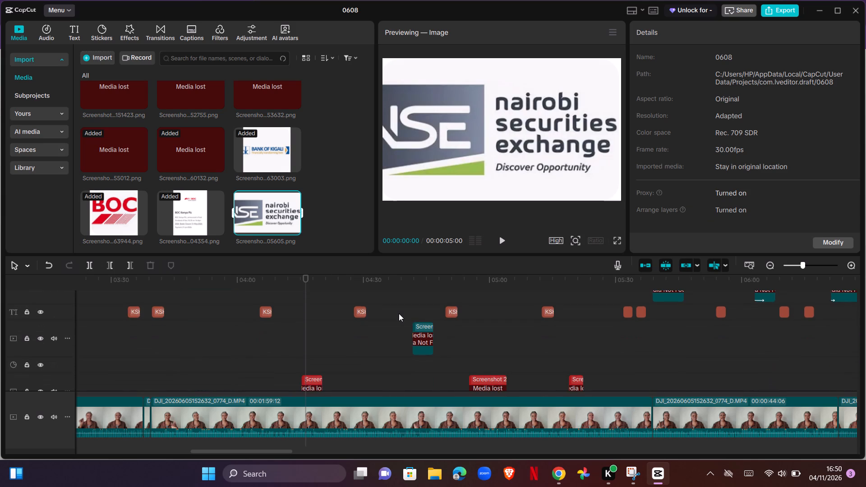
pyautogui.scroll(-2, 399, 313)
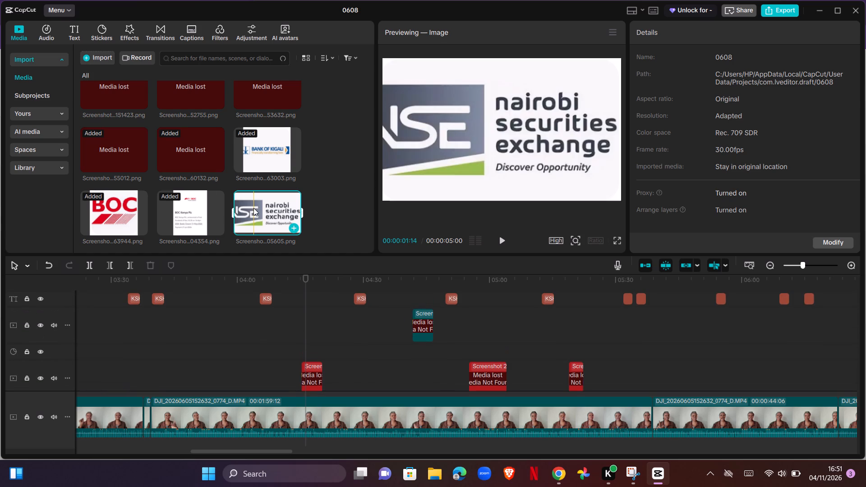
pyautogui.moveTo(253, 208); pyautogui.dragTo(303, 315)
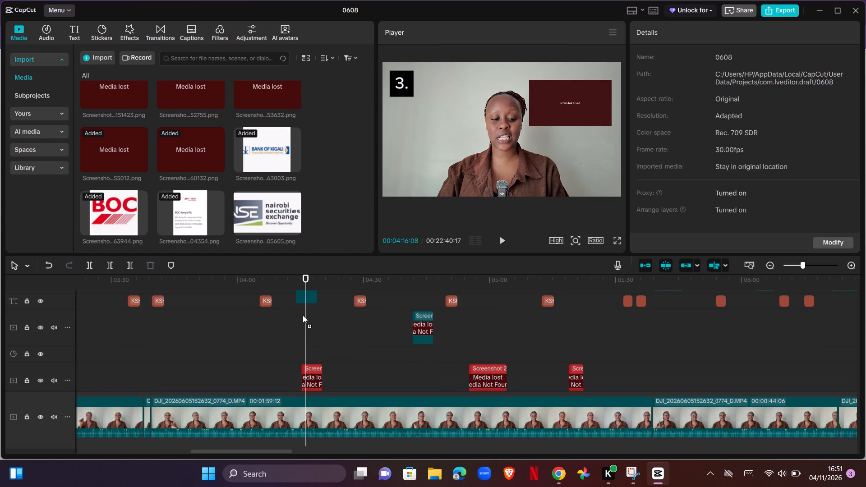
pyautogui.moveTo(303, 315); pyautogui.dragTo(297, 375)
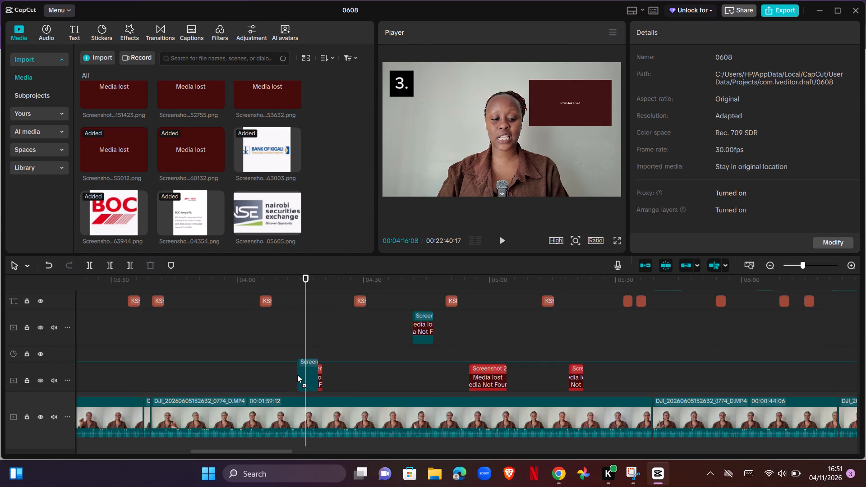
pyautogui.moveTo(297, 375); pyautogui.dragTo(300, 377)
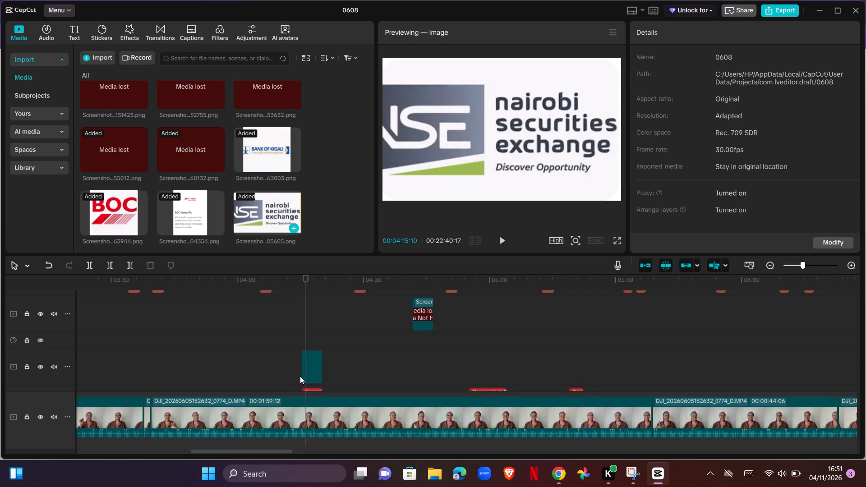
# Delete the lost-media clip directly below the new logo clip at about 04:15.
pyautogui.scroll(-2, 300, 376)
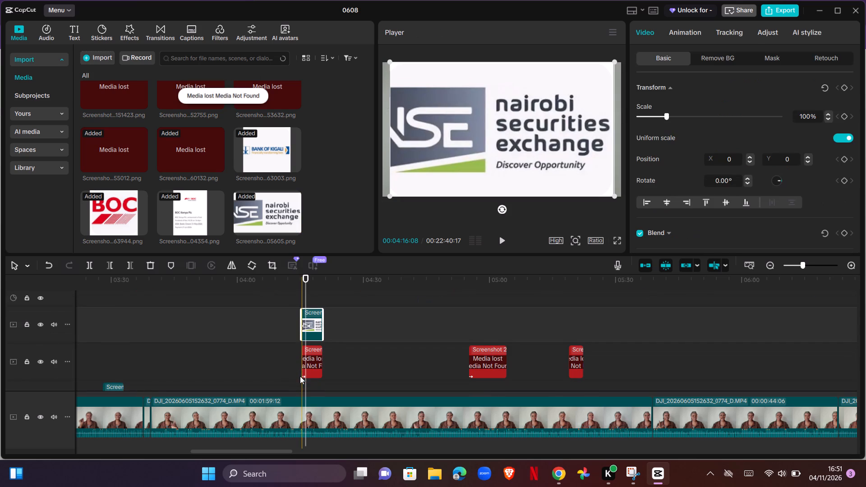
pyautogui.moveTo(312, 331); pyautogui.dragTo(312, 331)
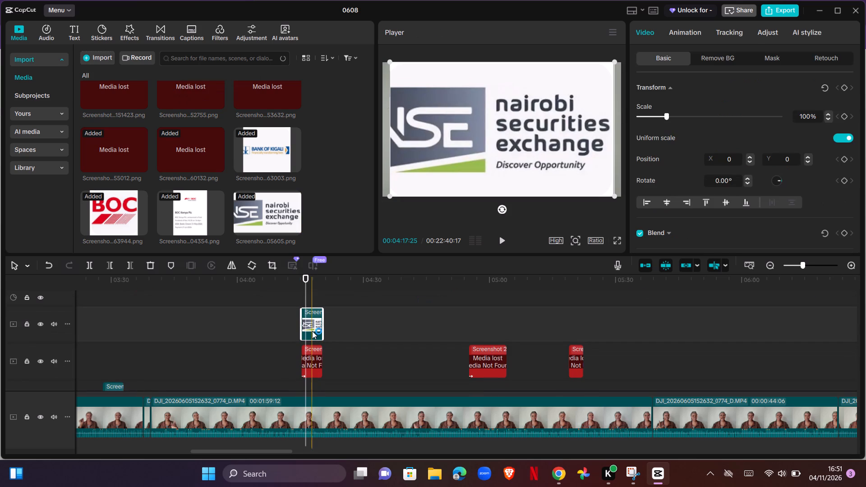
pyautogui.moveTo(312, 331); pyautogui.dragTo(312, 374)
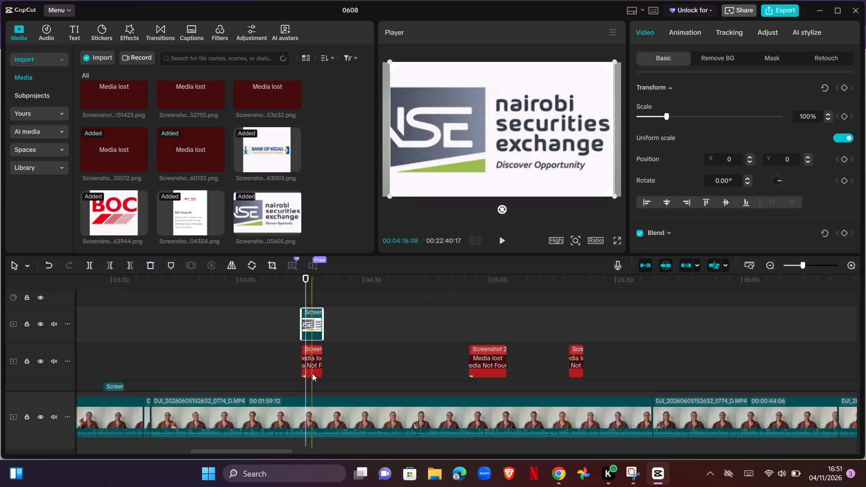
pyautogui.click(312, 373)
pyautogui.press('BackSpace')
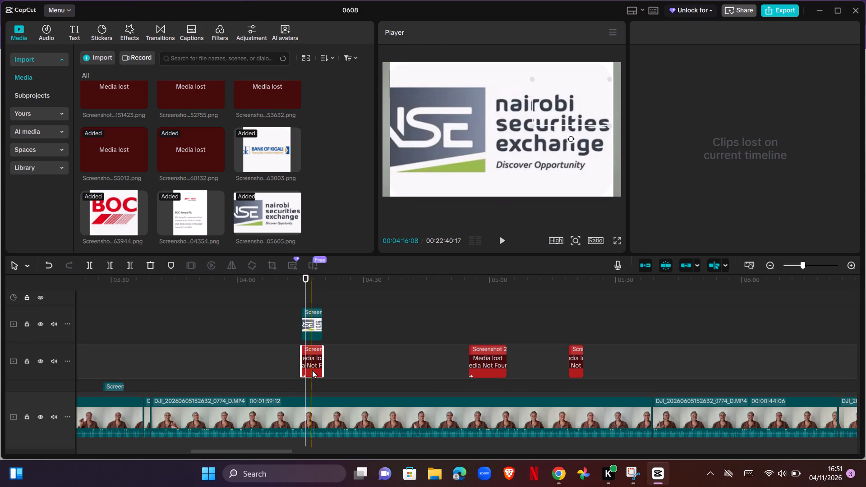
# Scale the Nairobi Securities Exchange logo to 29% and place it beside the speaker's head at about X 1272, Y 517.
pyautogui.click(456, 151)
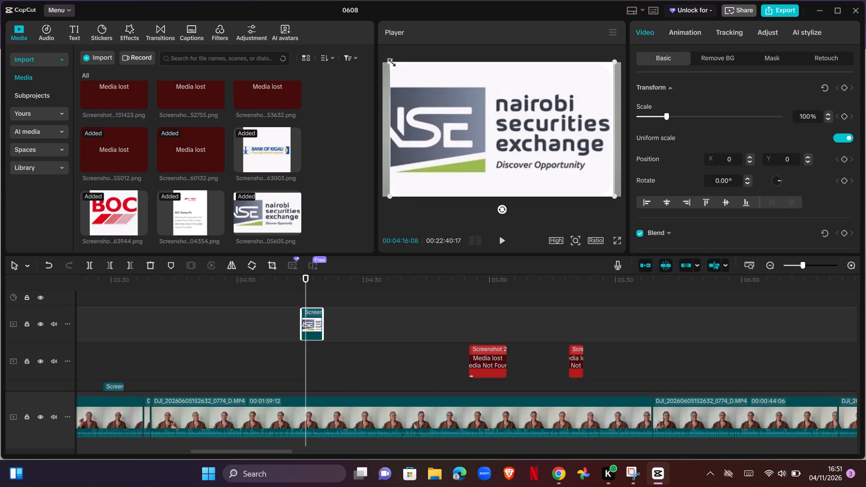
pyautogui.moveTo(388, 61); pyautogui.dragTo(425, 81)
pyautogui.click(480, 99)
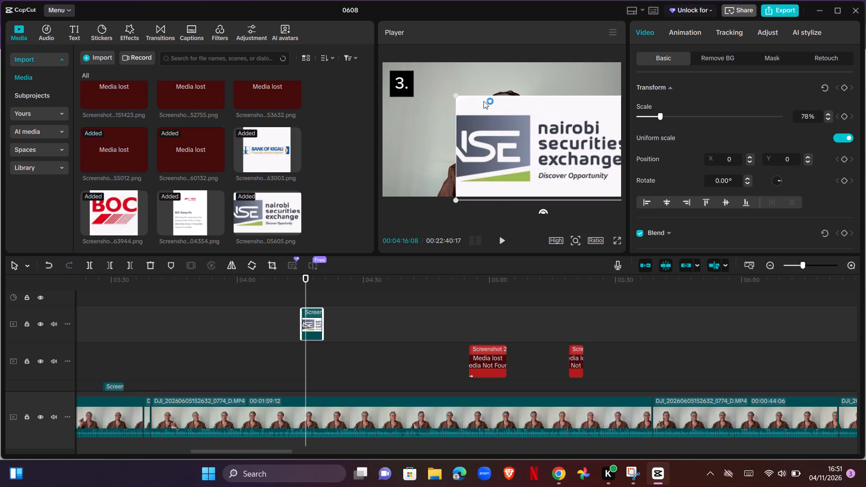
pyautogui.moveTo(416, 76); pyautogui.dragTo(422, 78)
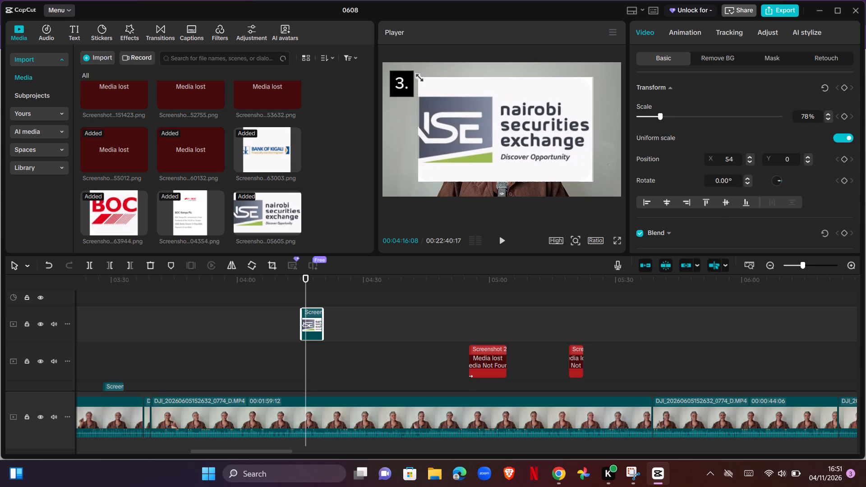
pyautogui.moveTo(422, 78); pyautogui.dragTo(503, 111)
pyautogui.moveTo(503, 122); pyautogui.dragTo(585, 87)
pyautogui.moveTo(581, 91); pyautogui.dragTo(573, 92)
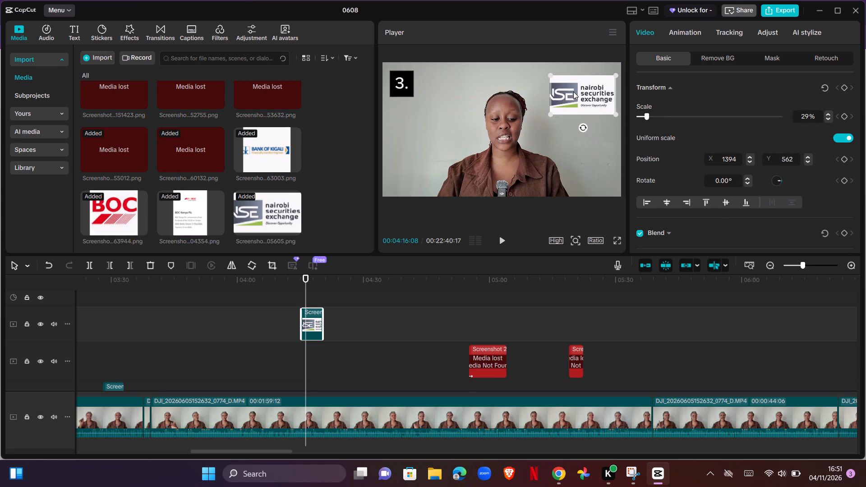
pyautogui.moveTo(573, 92); pyautogui.dragTo(573, 94)
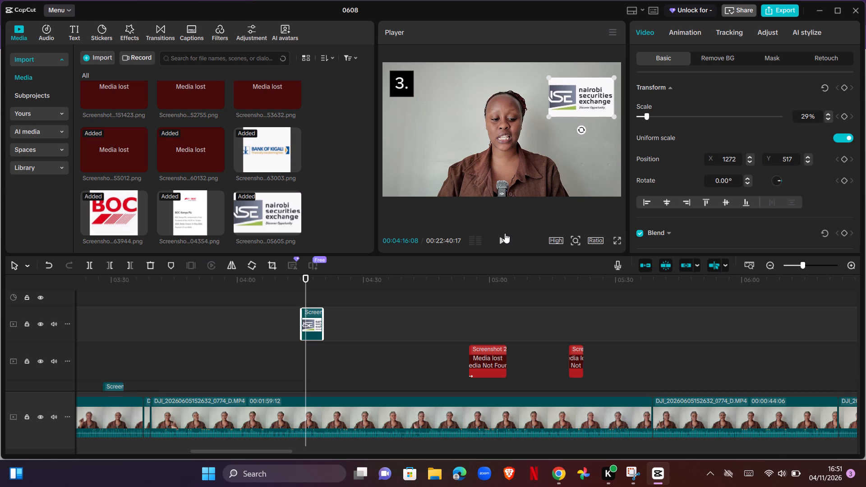
# Play the video onward from the logo, partly in full screen, up to the next missing-media placeholder and select it.
pyautogui.click(502, 234)
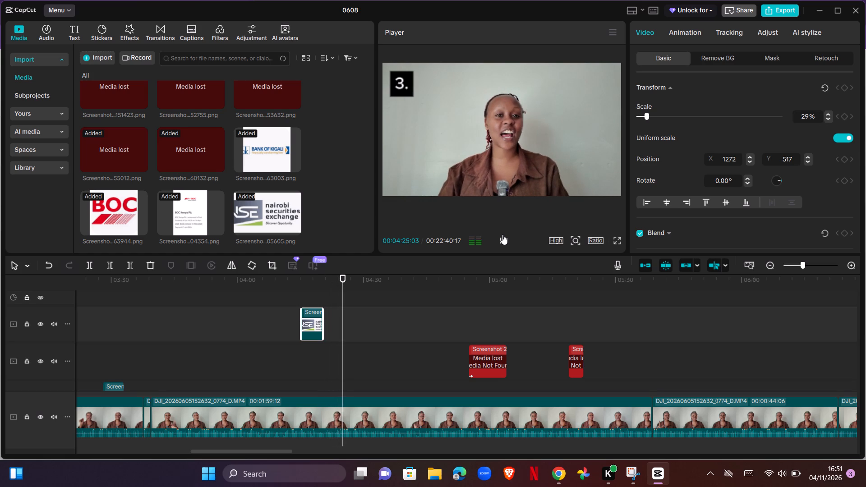
pyautogui.click(617, 243)
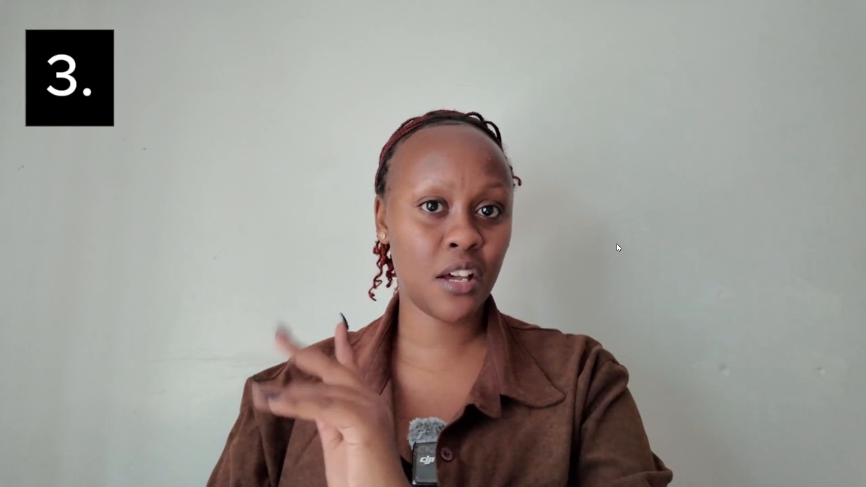
pyautogui.press('space')
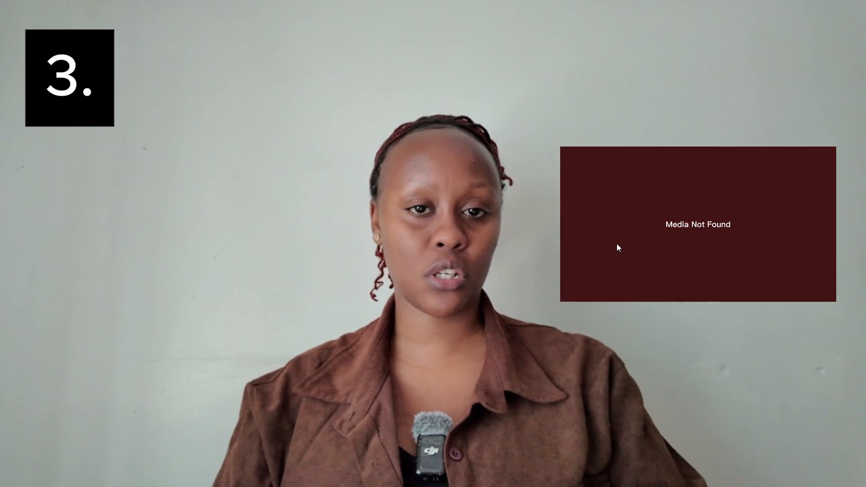
pyautogui.press('Escape')
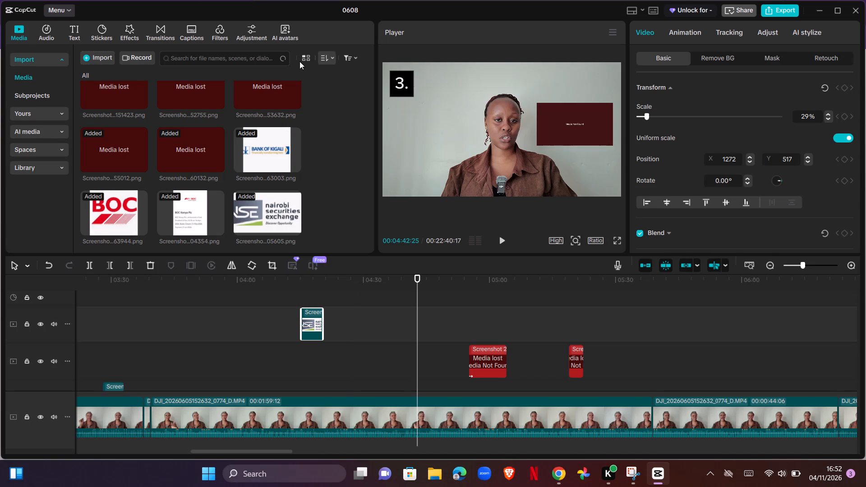
pyautogui.click(575, 117)
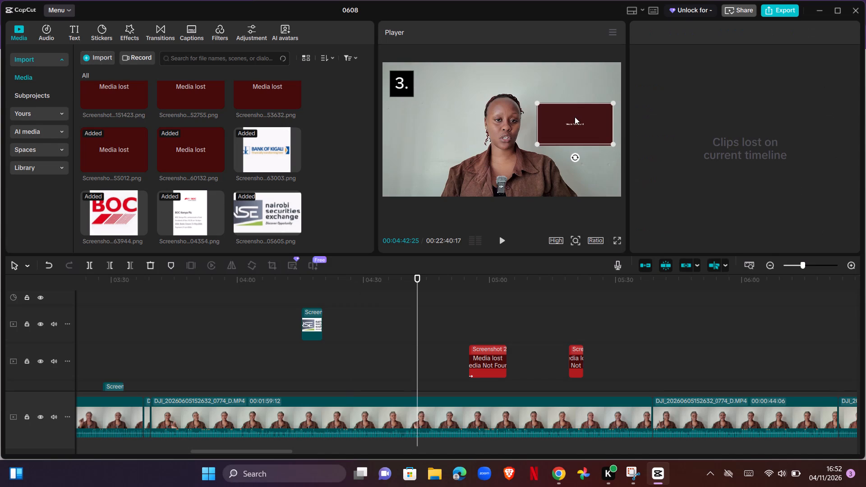
pyautogui.click(104, 63)
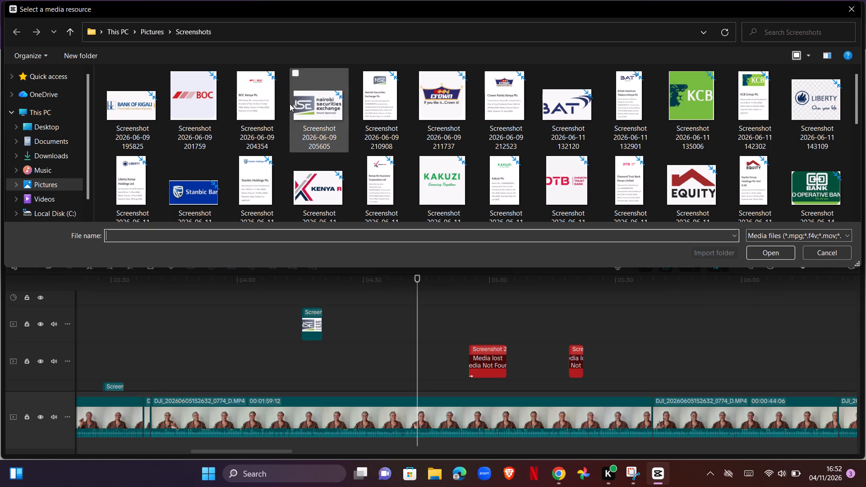
pyautogui.click(366, 101)
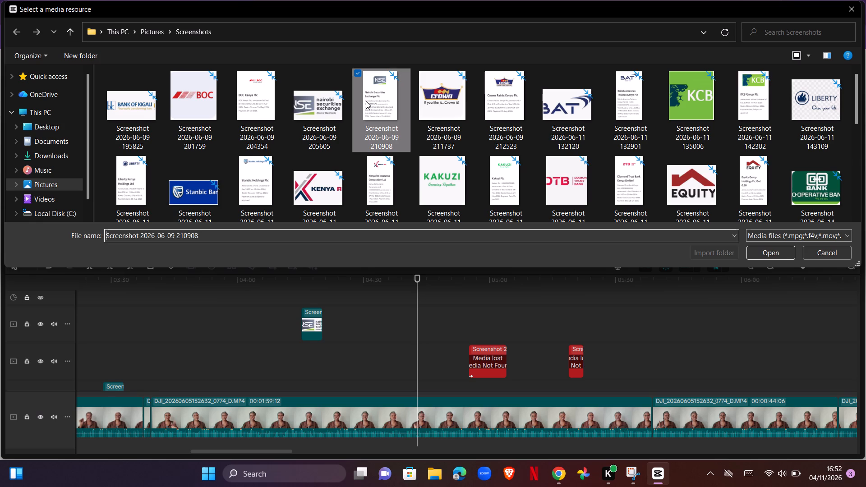
pyautogui.click(752, 254)
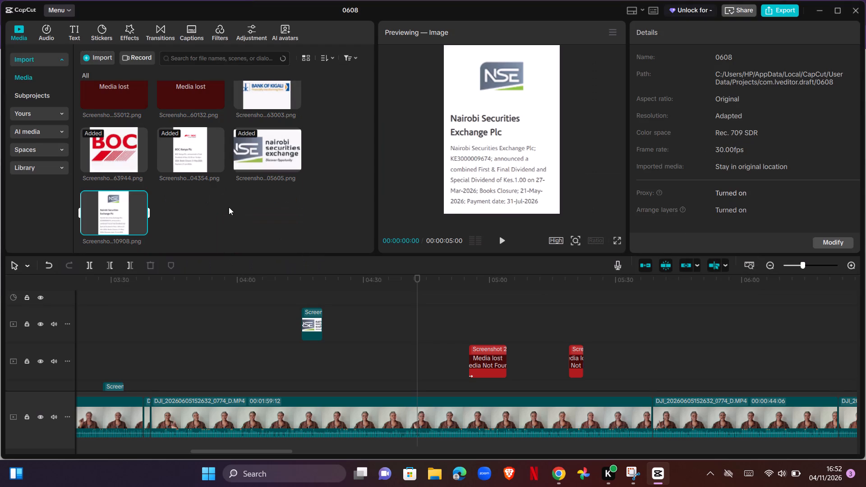
# Place the dividend notice image on the timeline at about 04:41, directly below the lost-media clip there.
pyautogui.scroll(2, 373, 322)
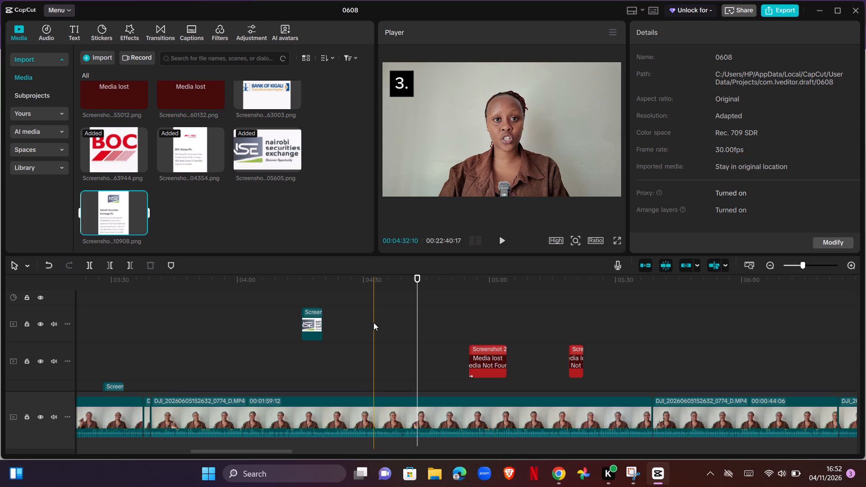
pyautogui.moveTo(113, 218); pyautogui.dragTo(415, 320)
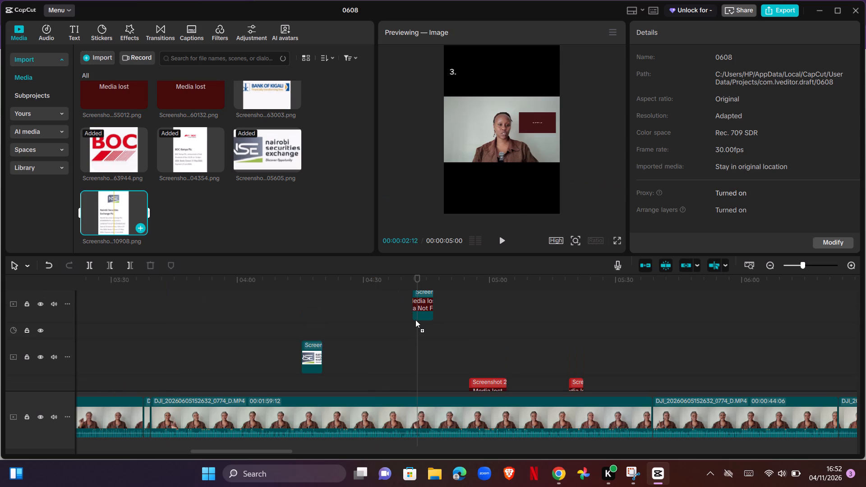
pyautogui.moveTo(415, 320); pyautogui.dragTo(410, 330)
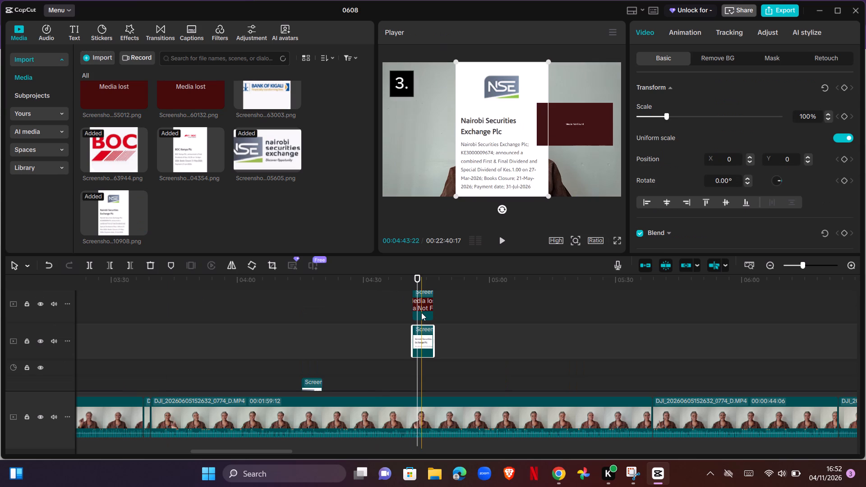
# Delete the lost-media clip above the dividend notice clip at about 04:41.
pyautogui.click(421, 312)
pyautogui.press('BackSpace')
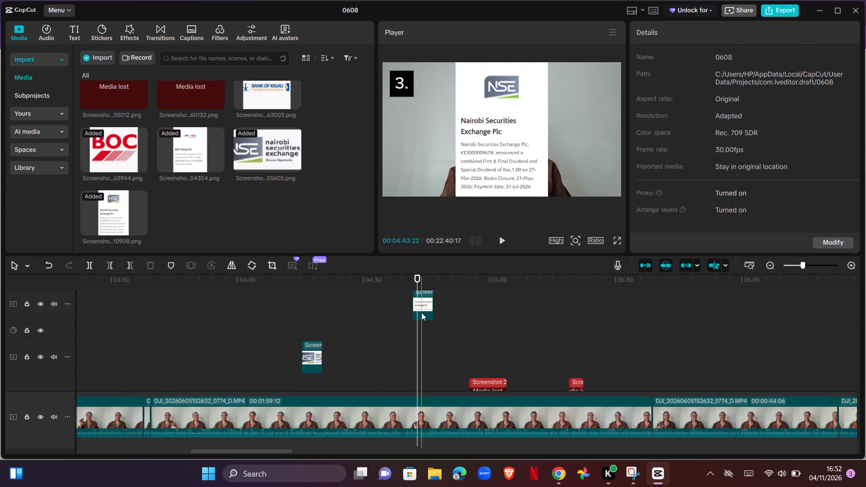
# Scale the Nairobi Securities Exchange dividend notice at about 04:41 to 56% and position it beside the speaker at X 1366, Y 326.
pyautogui.click(411, 295)
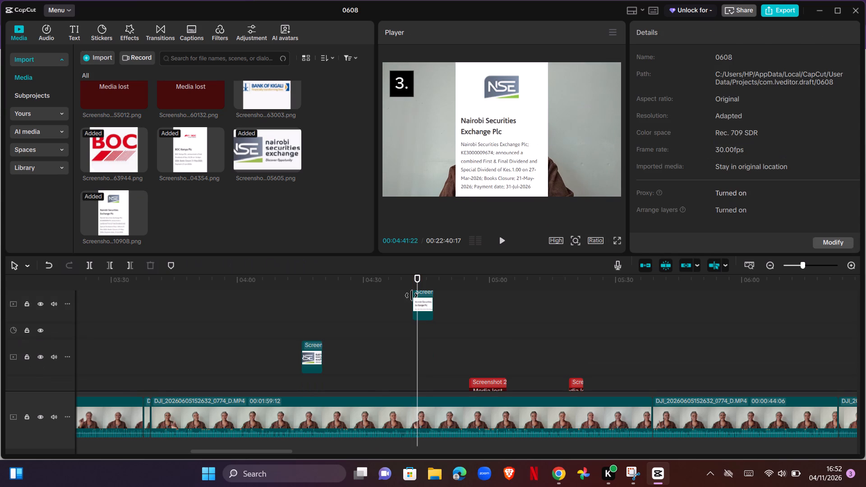
pyautogui.press('space')
pyautogui.press('space')
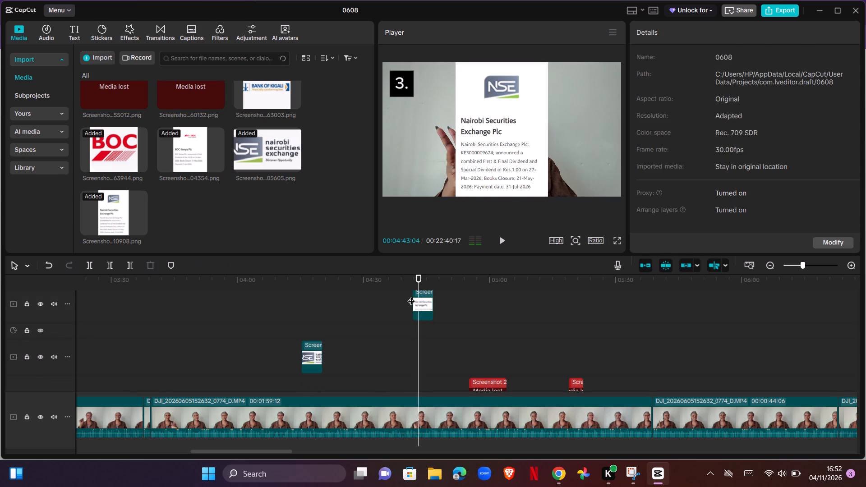
pyautogui.click(471, 167)
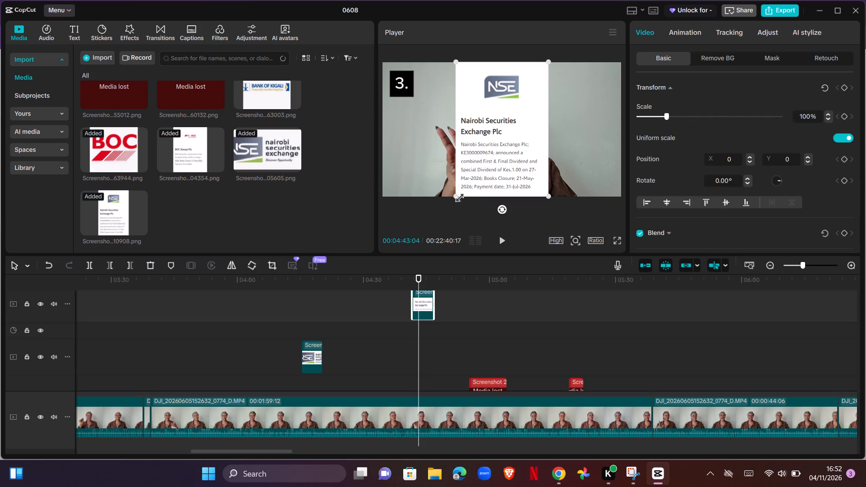
pyautogui.moveTo(458, 196); pyautogui.dragTo(477, 176)
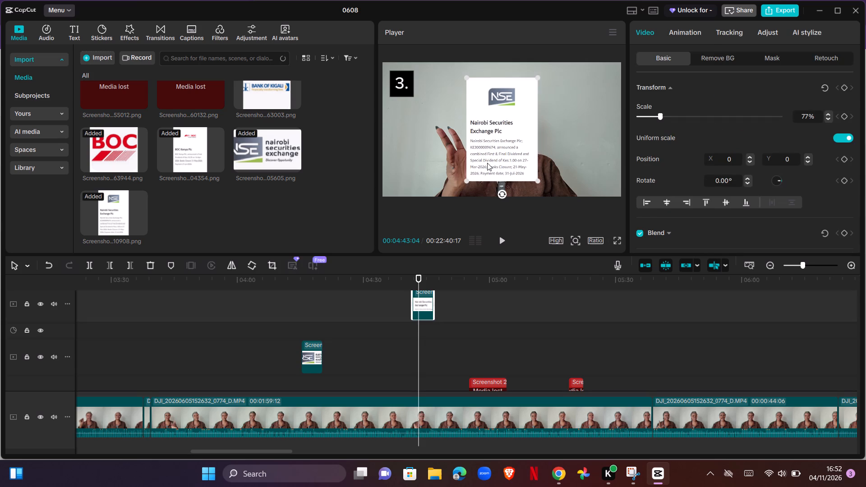
pyautogui.click(491, 157)
pyautogui.moveTo(536, 77); pyautogui.dragTo(535, 77)
pyautogui.moveTo(535, 77); pyautogui.dragTo(520, 95)
pyautogui.moveTo(508, 113); pyautogui.dragTo(592, 93)
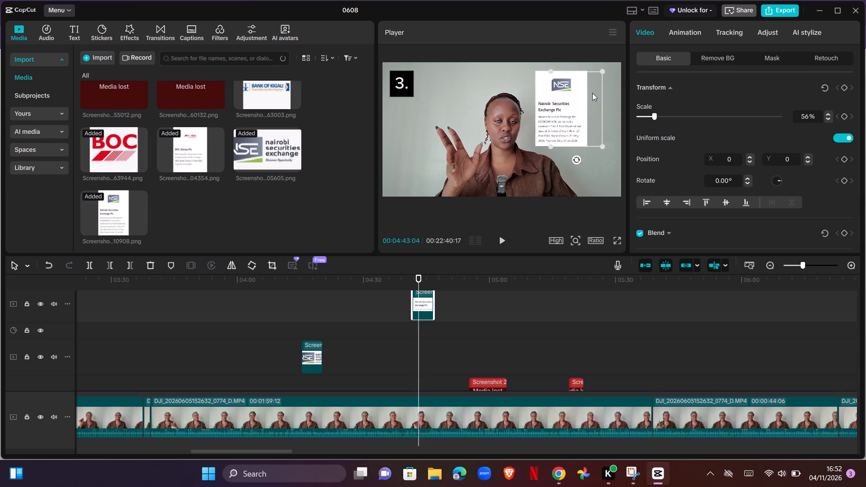
pyautogui.moveTo(592, 93); pyautogui.dragTo(593, 93)
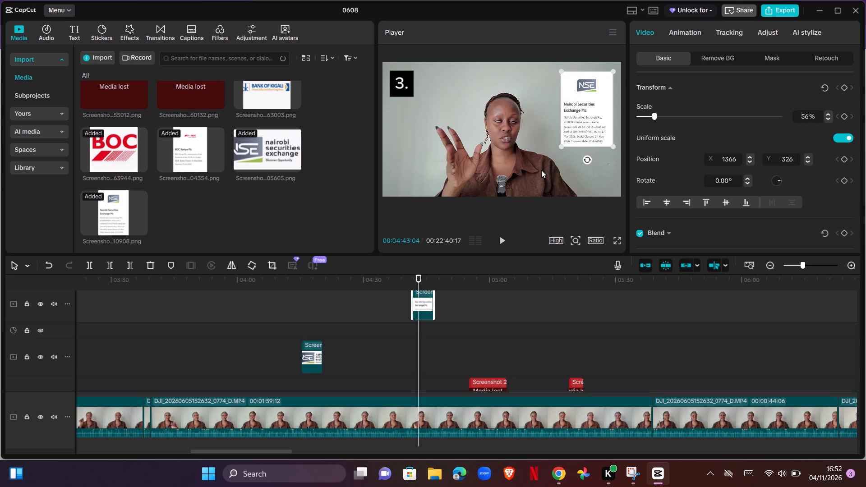
# Play onward from the dividend notice to the next missing-media overlay at about 04:55 and select its lost-media clip.
pyautogui.click(503, 236)
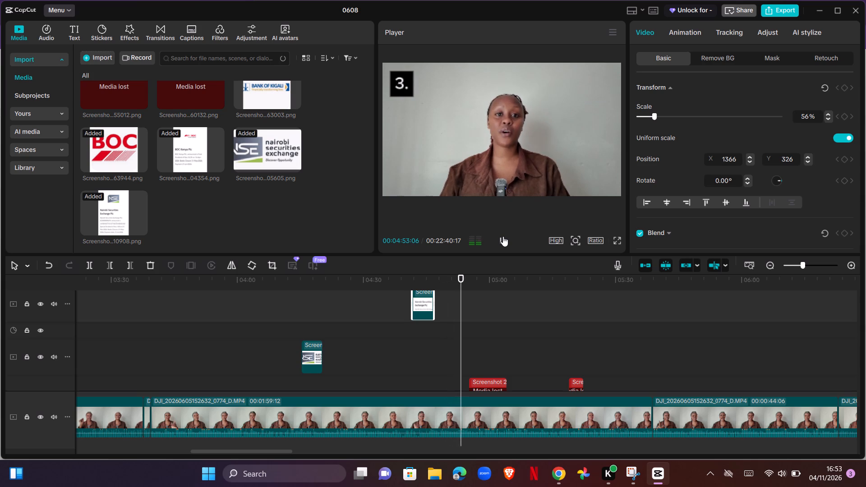
pyautogui.press('space')
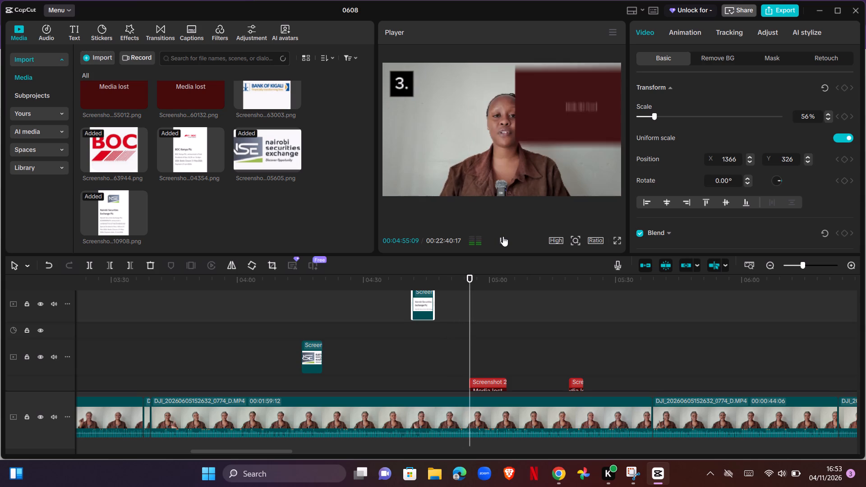
pyautogui.click(487, 376)
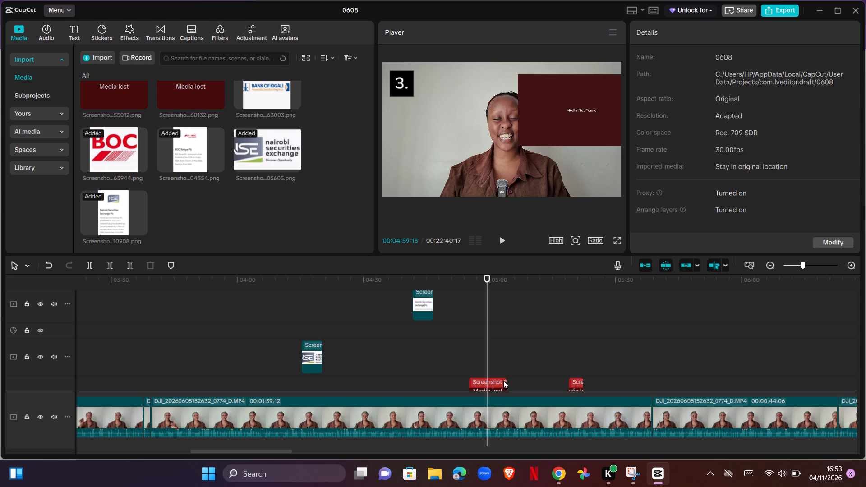
pyautogui.click(496, 385)
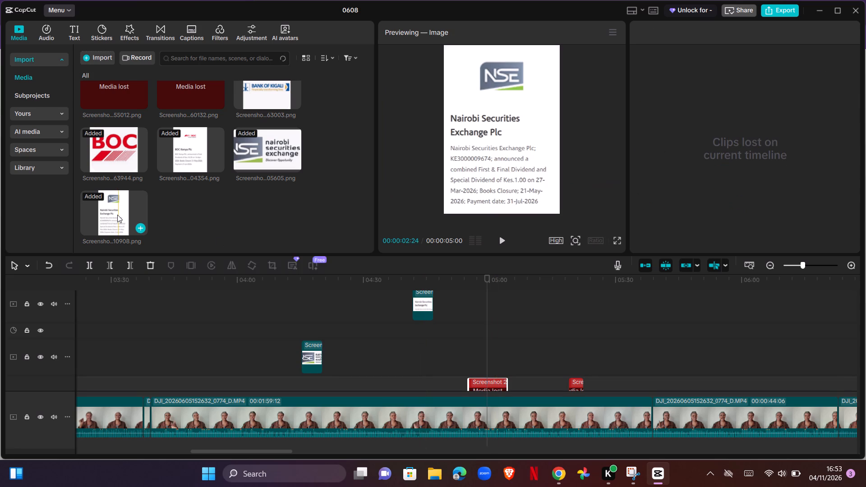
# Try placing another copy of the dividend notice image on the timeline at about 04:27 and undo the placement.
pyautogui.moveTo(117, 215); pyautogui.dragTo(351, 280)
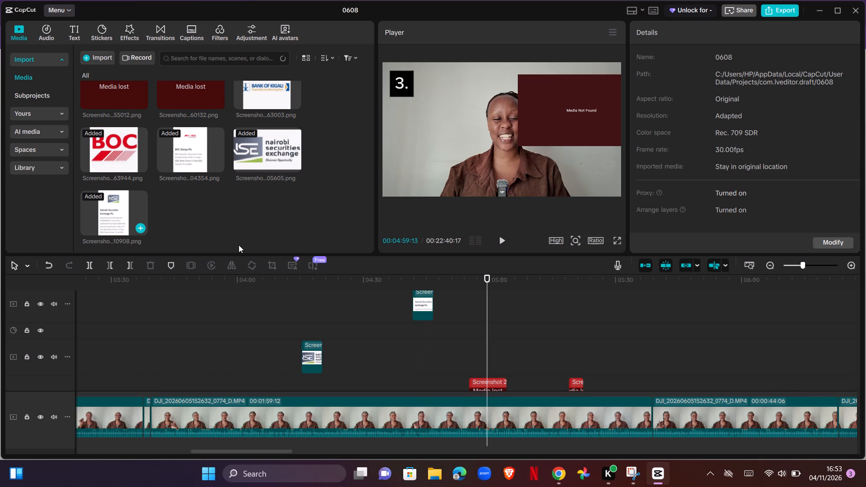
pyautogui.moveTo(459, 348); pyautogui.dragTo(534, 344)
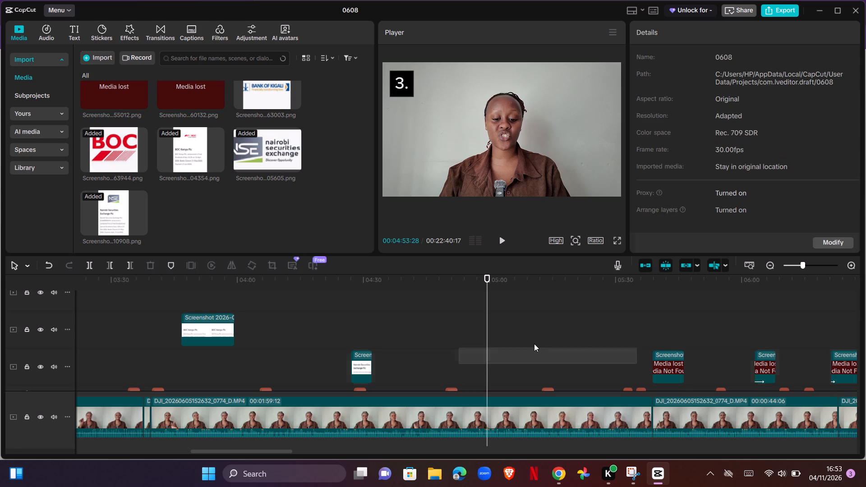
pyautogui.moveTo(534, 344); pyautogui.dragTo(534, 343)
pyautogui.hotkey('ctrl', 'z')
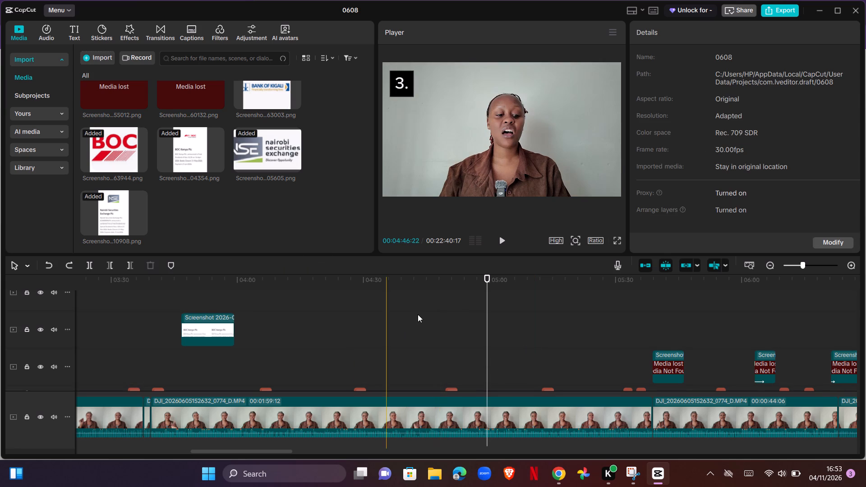
# Play the video from about 05:04 to about 05:18 to check which overlays come up in this section.
pyautogui.click(507, 314)
pyautogui.press('space')
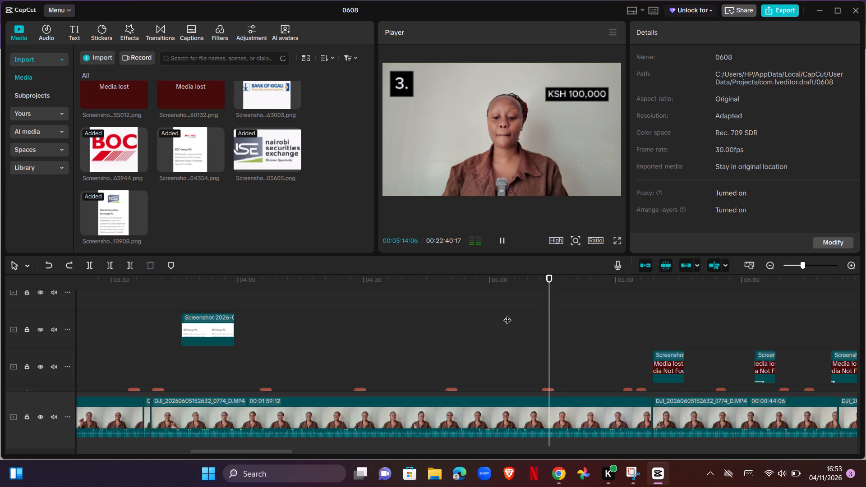
pyautogui.moveTo(779, 313); pyautogui.dragTo(806, 244)
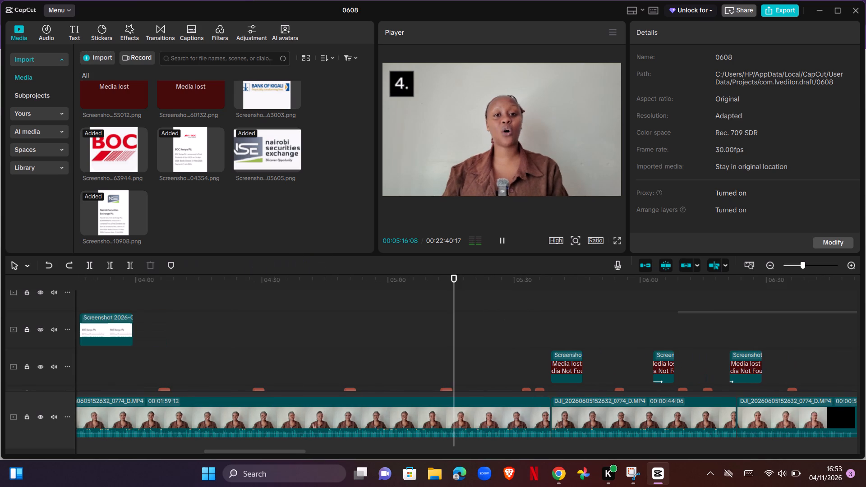
pyautogui.press('space')
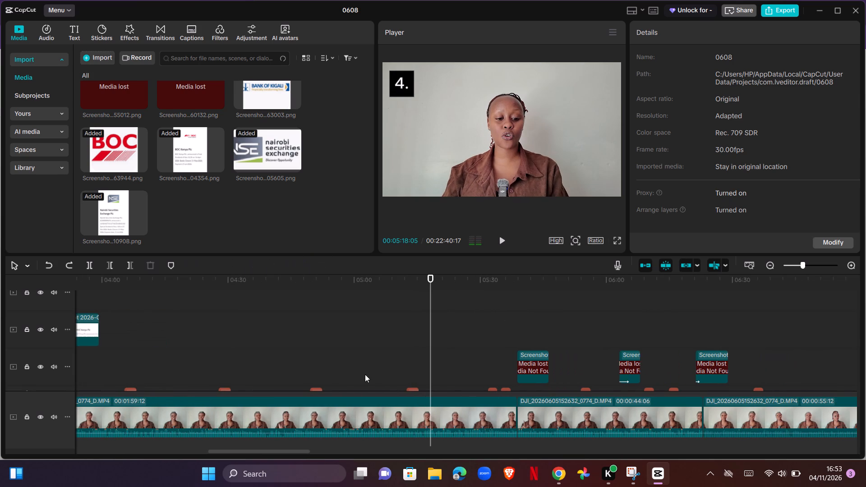
# Look through the timeline tracks for the lost-media clip at about 04:55, replay its start and select it.
pyautogui.scroll(1, 365, 374)
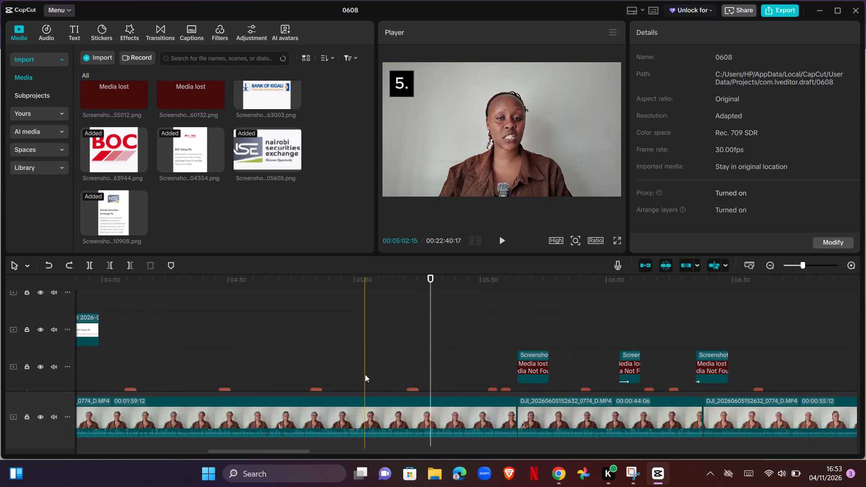
pyautogui.scroll(2, 365, 374)
pyautogui.scroll(-3, 365, 374)
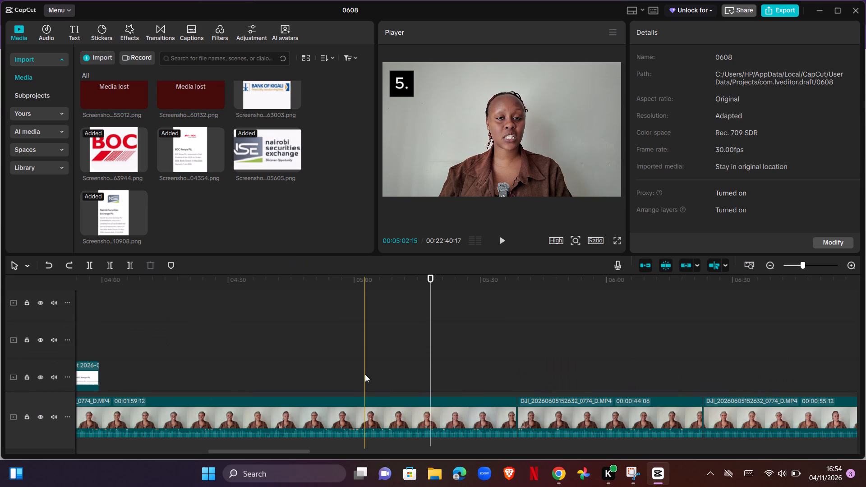
pyautogui.scroll(-4, 365, 374)
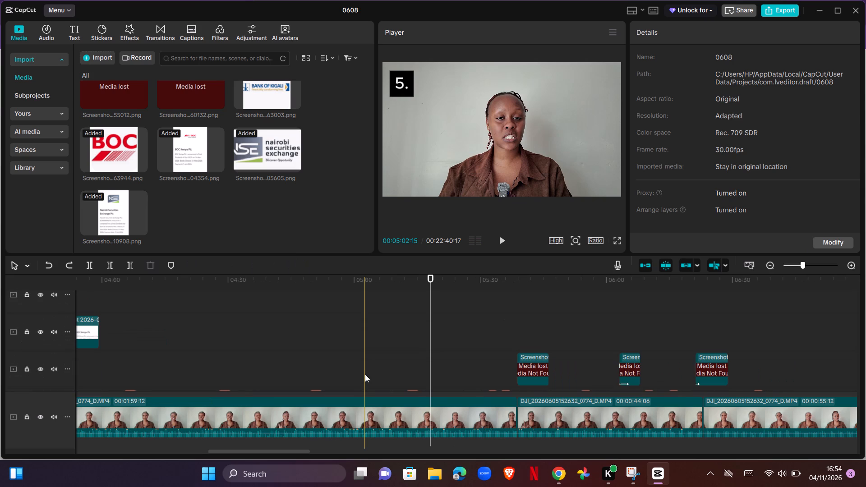
pyautogui.scroll(-3, 365, 374)
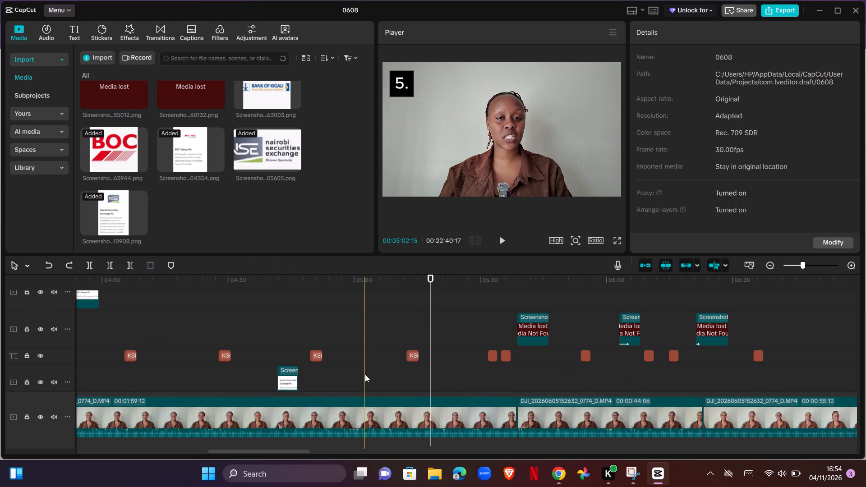
pyautogui.click(349, 361)
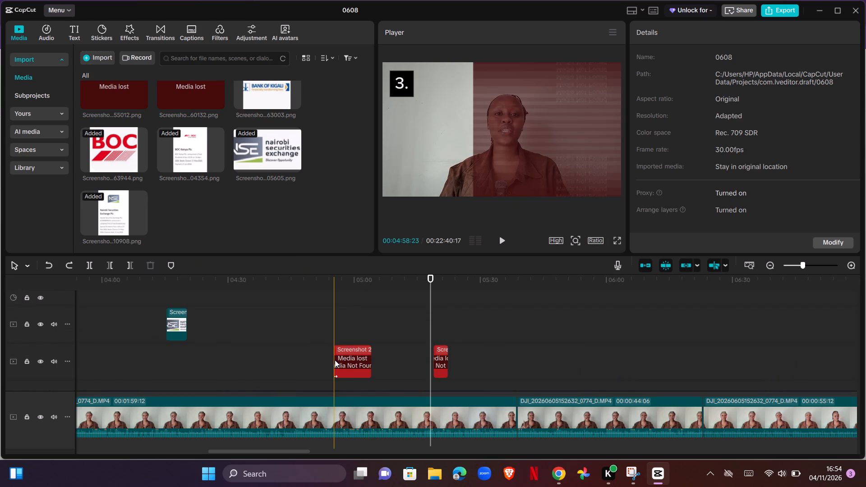
pyautogui.click(329, 360)
pyautogui.press('space')
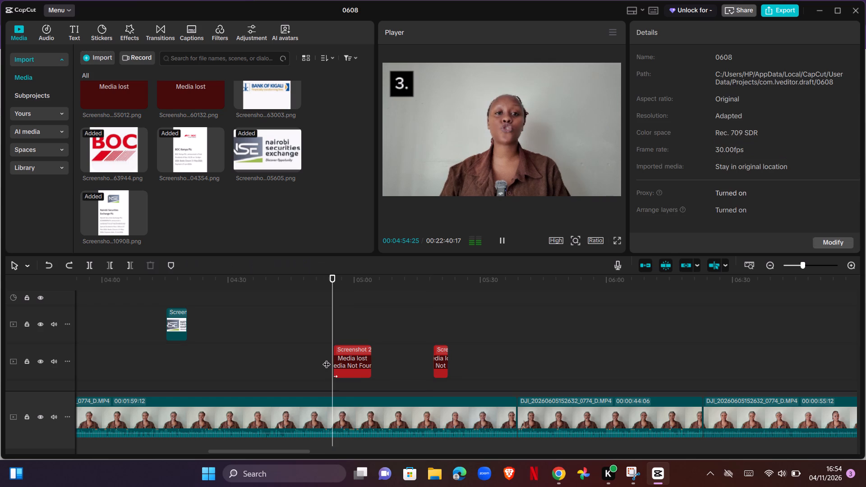
pyautogui.press('space')
pyautogui.click(357, 363)
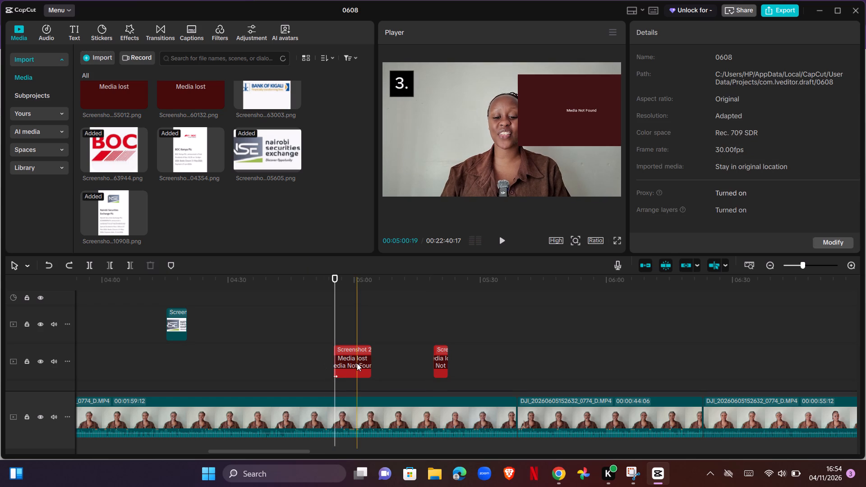
pyautogui.click(357, 363)
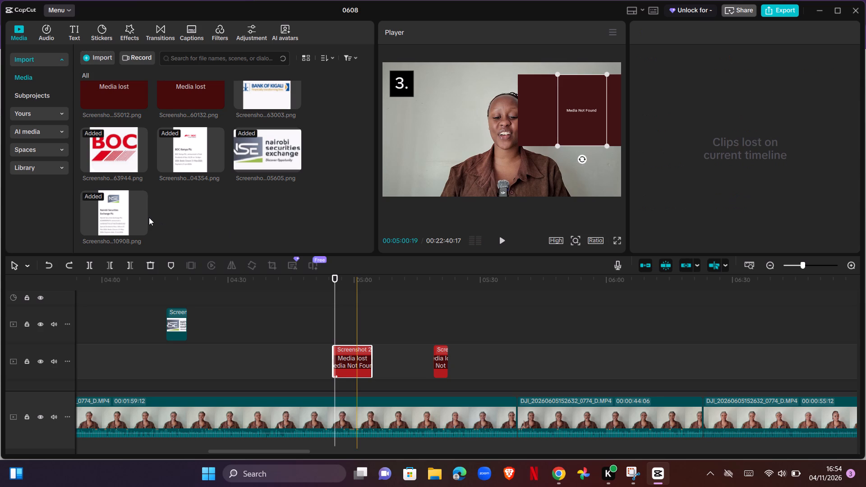
# Place another copy of the dividend notice image at about 04:58, on the same track as the earlier notice clip.
pyautogui.moveTo(107, 211); pyautogui.dragTo(192, 220)
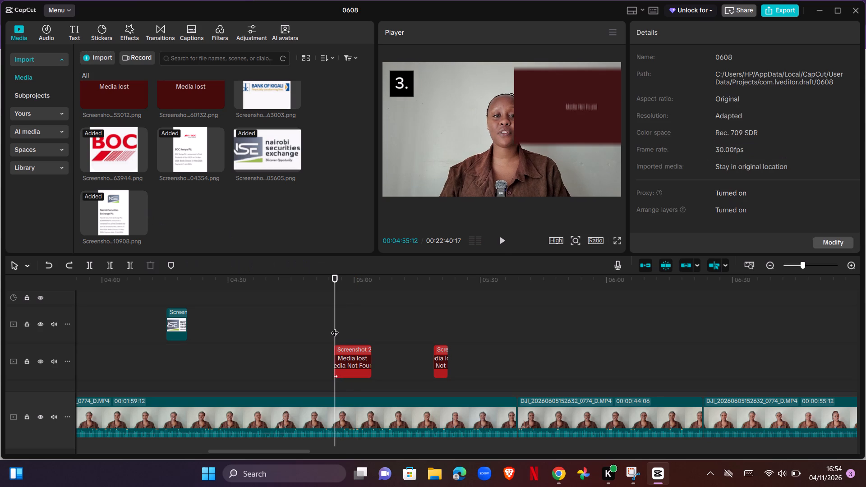
pyautogui.click(348, 358)
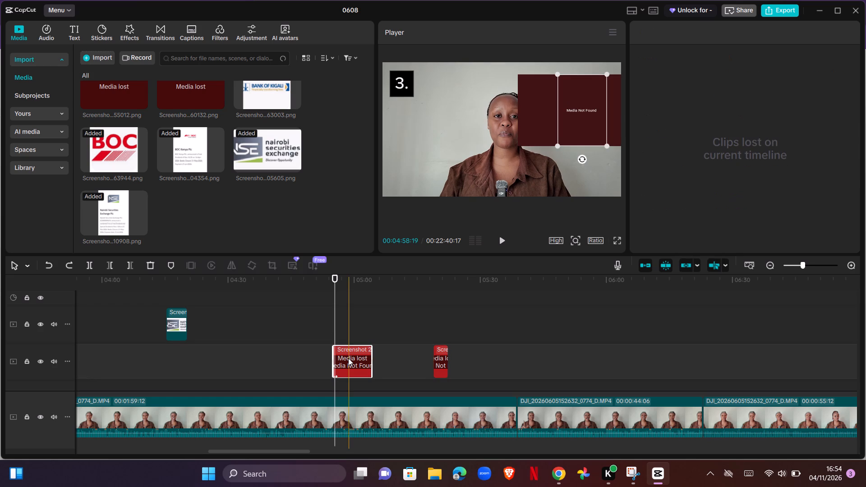
pyautogui.scroll(2, 348, 358)
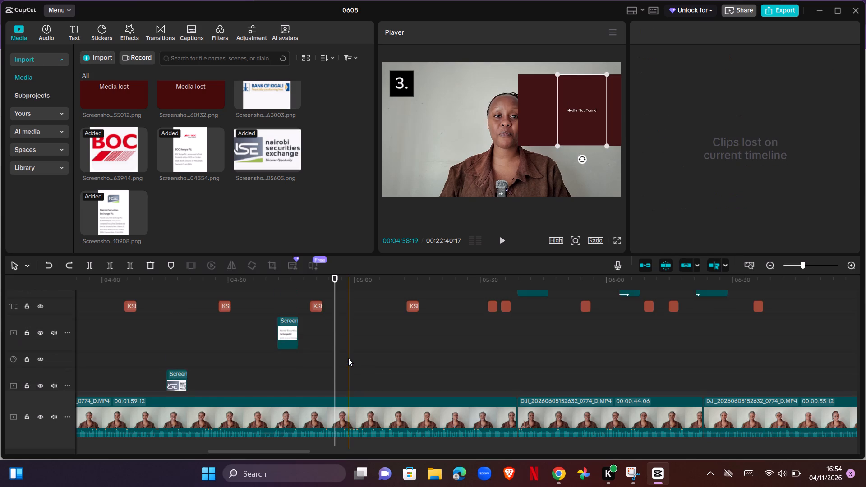
pyautogui.scroll(2, 348, 358)
pyautogui.scroll(-1, 348, 358)
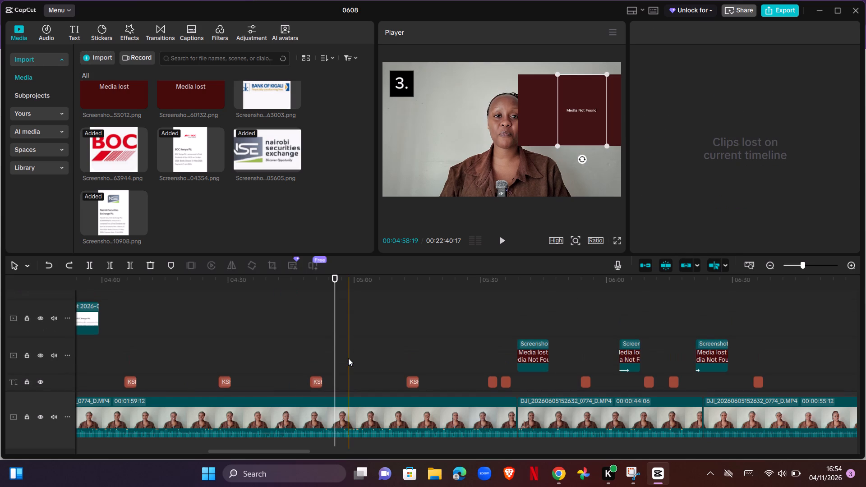
pyautogui.scroll(-1, 348, 358)
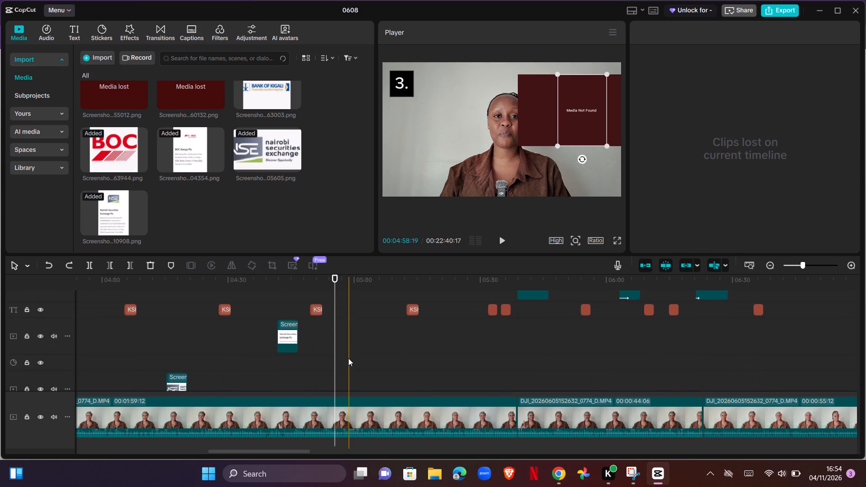
pyautogui.moveTo(97, 207); pyautogui.dragTo(250, 262)
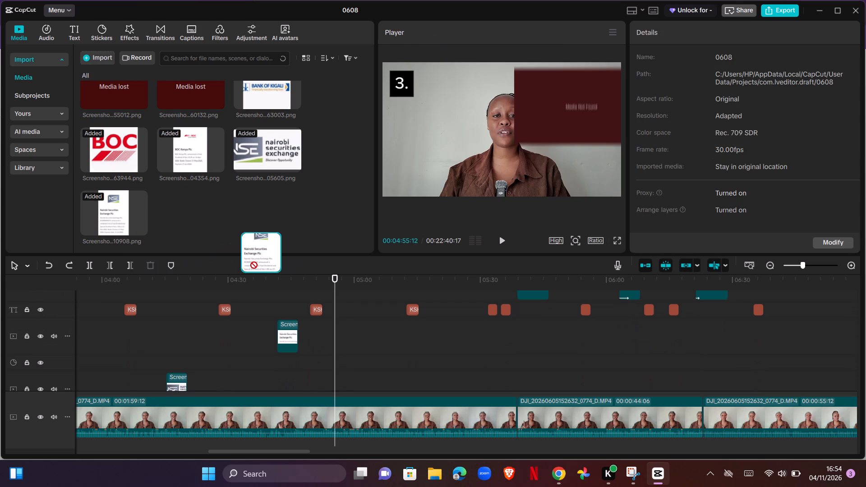
pyautogui.moveTo(250, 262); pyautogui.dragTo(346, 364)
pyautogui.click(346, 364)
pyautogui.click(342, 376)
pyautogui.moveTo(341, 377); pyautogui.dragTo(340, 377)
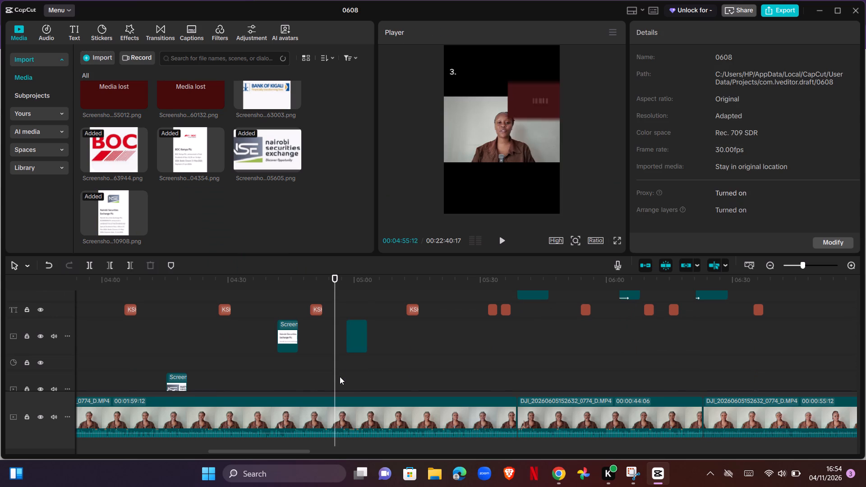
pyautogui.moveTo(340, 377); pyautogui.dragTo(331, 379)
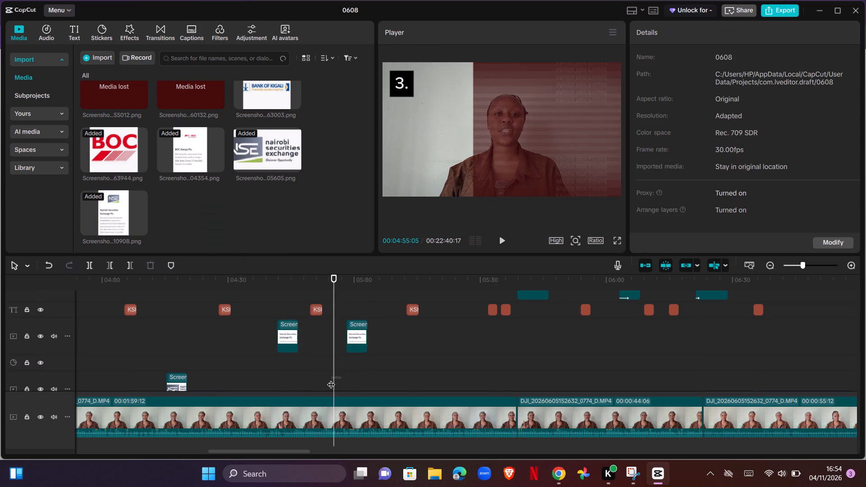
# Move the newly placed dividend notice clip earlier on its track so it starts at about 04:55, matching the lost-media overlay's appearance.
pyautogui.click(331, 375)
pyautogui.press('space')
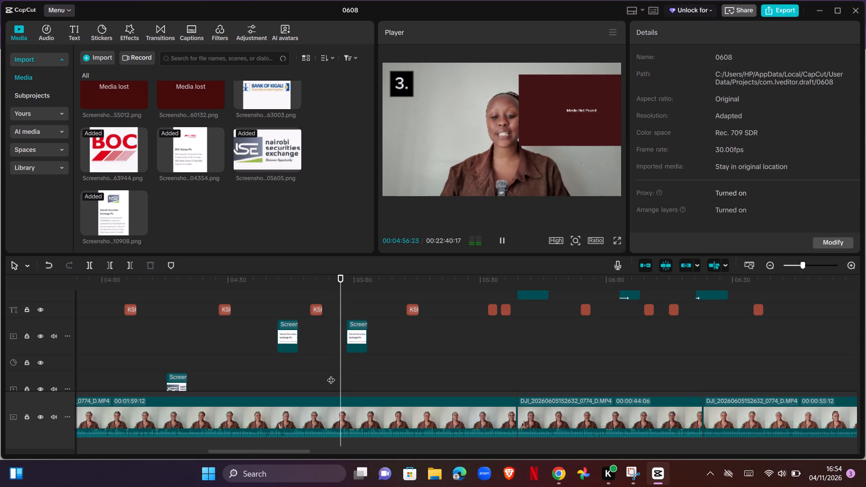
pyautogui.press('space')
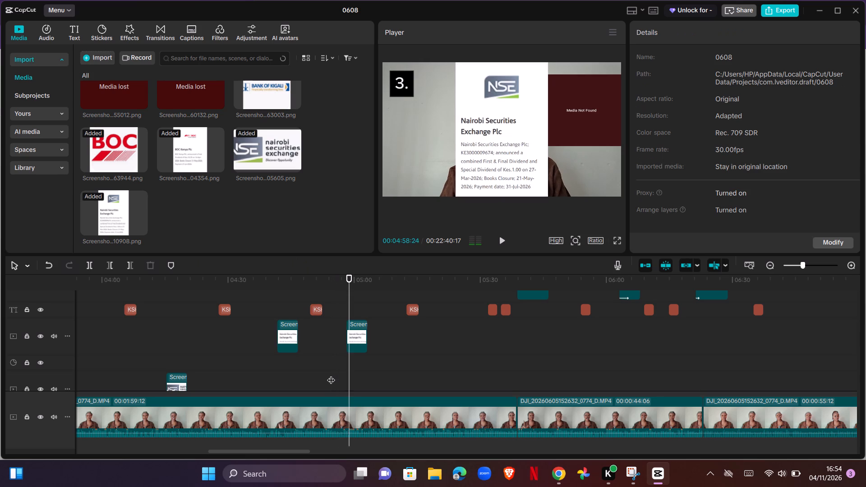
pyautogui.click(326, 334)
pyautogui.press('space')
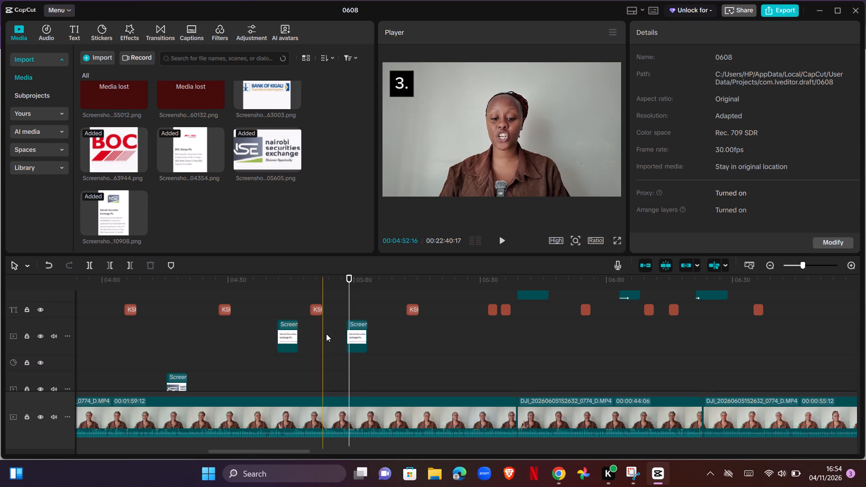
pyautogui.press('space')
pyautogui.press('space')
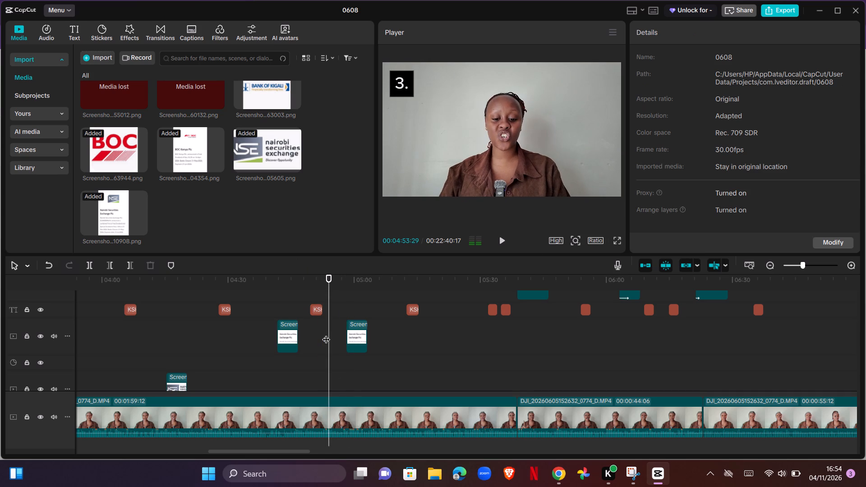
pyautogui.press('space')
pyautogui.click(354, 336)
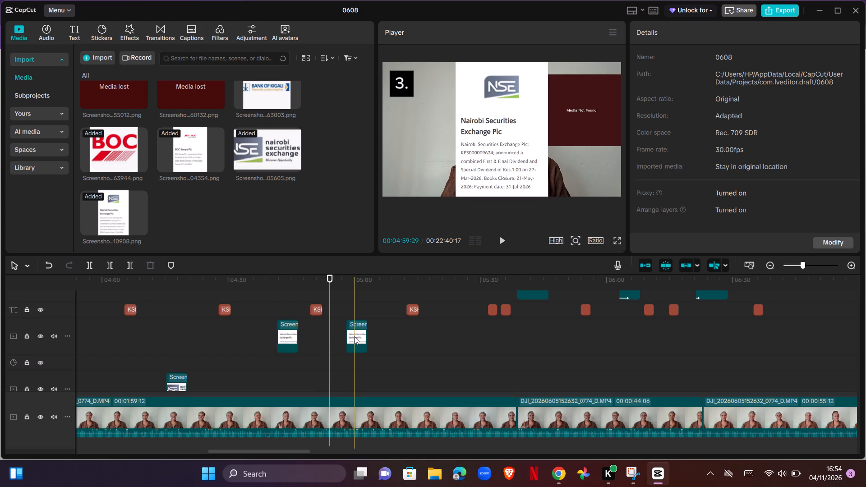
pyautogui.click(354, 336)
pyautogui.moveTo(354, 336); pyautogui.dragTo(346, 336)
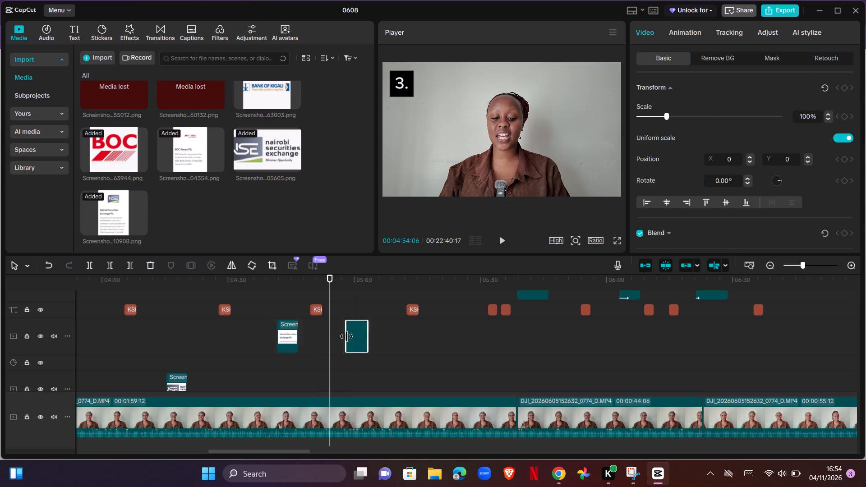
pyautogui.moveTo(346, 336); pyautogui.dragTo(345, 336)
# Delete the lost-media overlay that shows beside the speaker at about 05:00.
pyautogui.press('space')
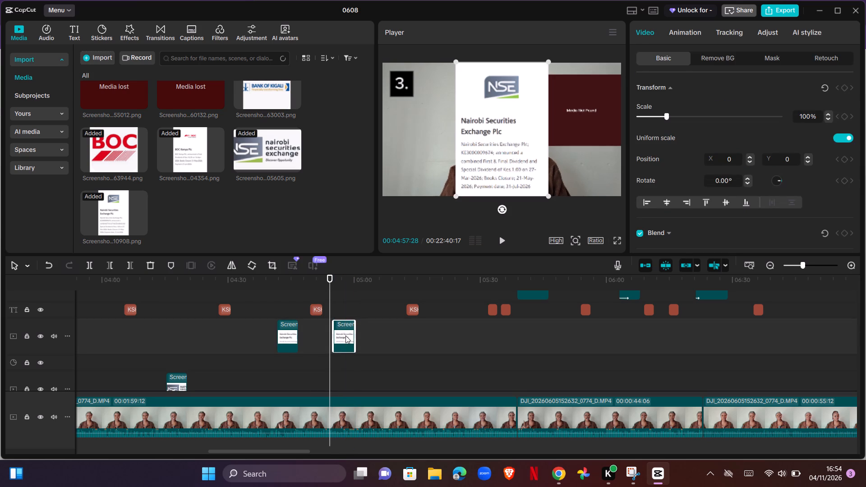
pyautogui.press('space')
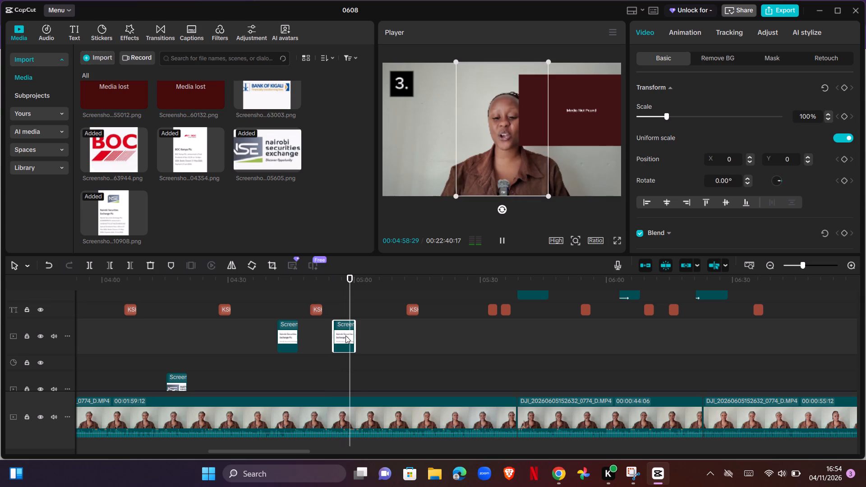
pyautogui.click(571, 131)
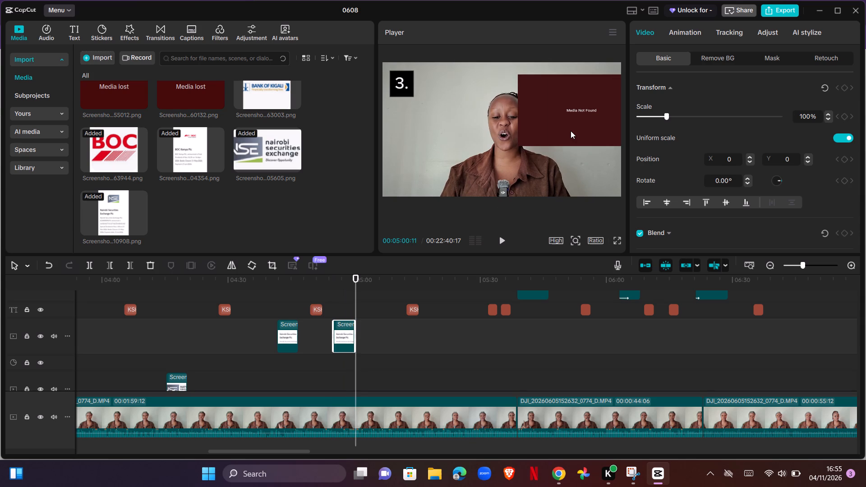
pyautogui.press('BackSpace')
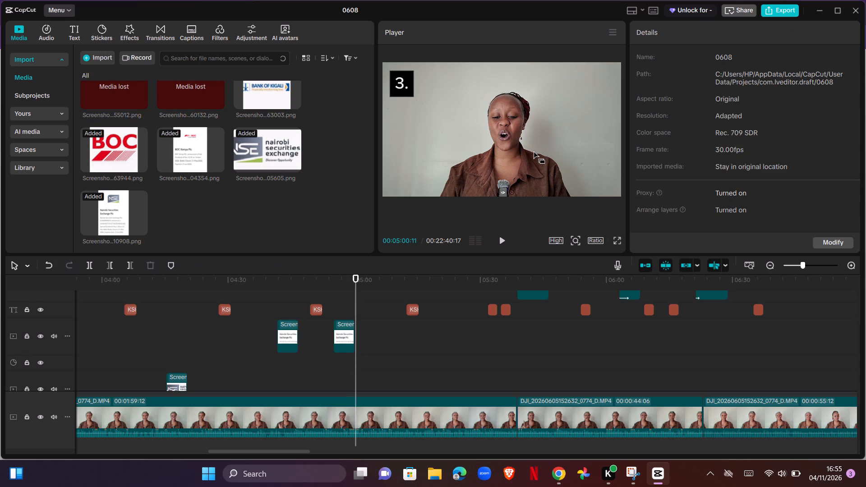
# Scale the dividend notice image at about 04:57 down to 46% and position it beside the speaker at X 1507, Y 440.
pyautogui.click(334, 310)
pyautogui.press('space')
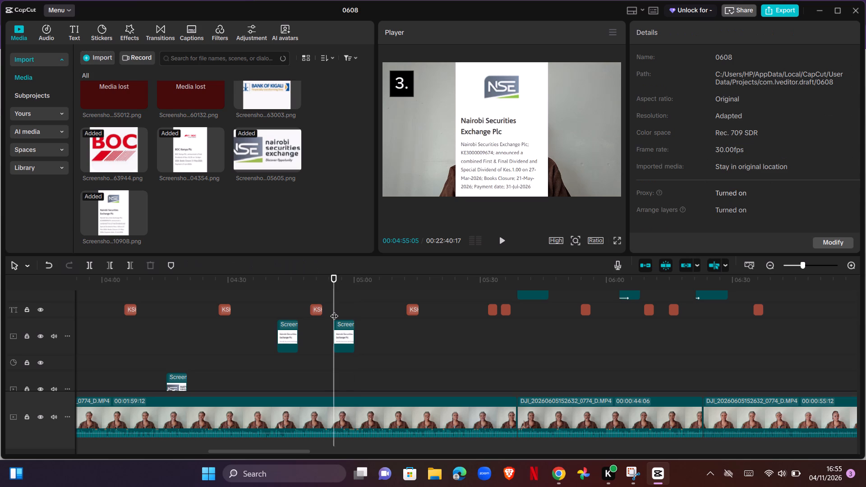
pyautogui.press('space')
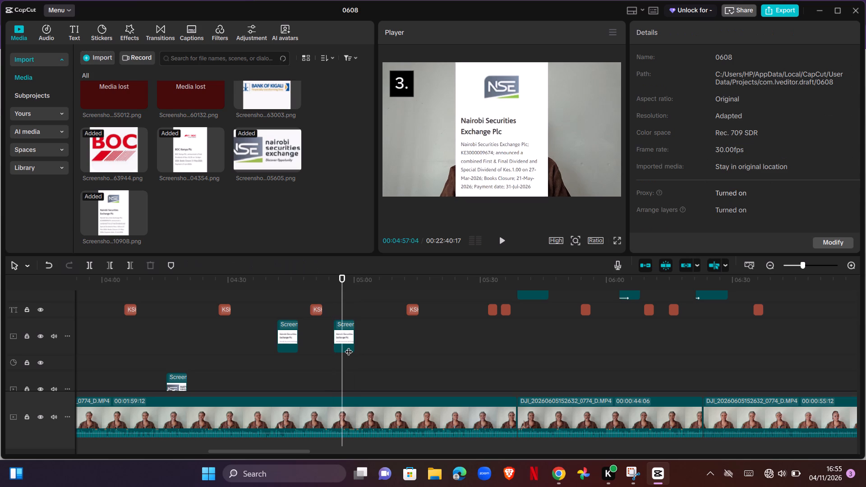
pyautogui.click(349, 342)
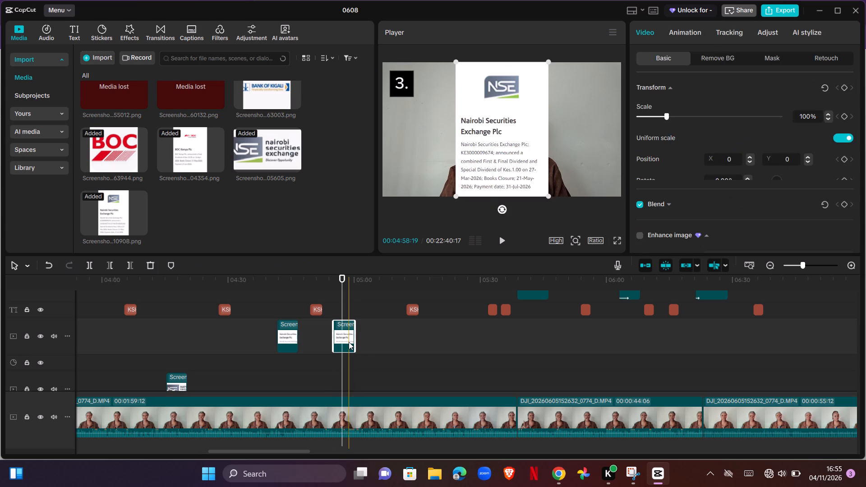
pyautogui.moveTo(457, 62); pyautogui.dragTo(508, 102)
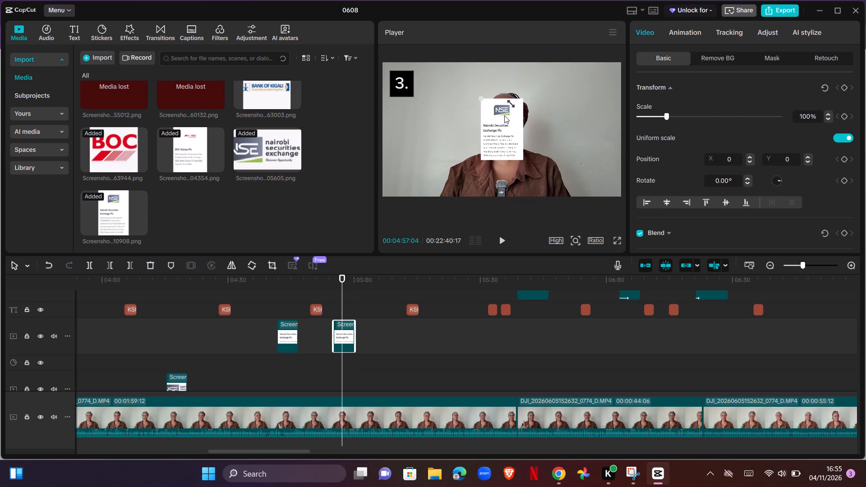
pyautogui.moveTo(502, 124); pyautogui.dragTo(504, 115)
pyautogui.moveTo(504, 115); pyautogui.dragTo(596, 97)
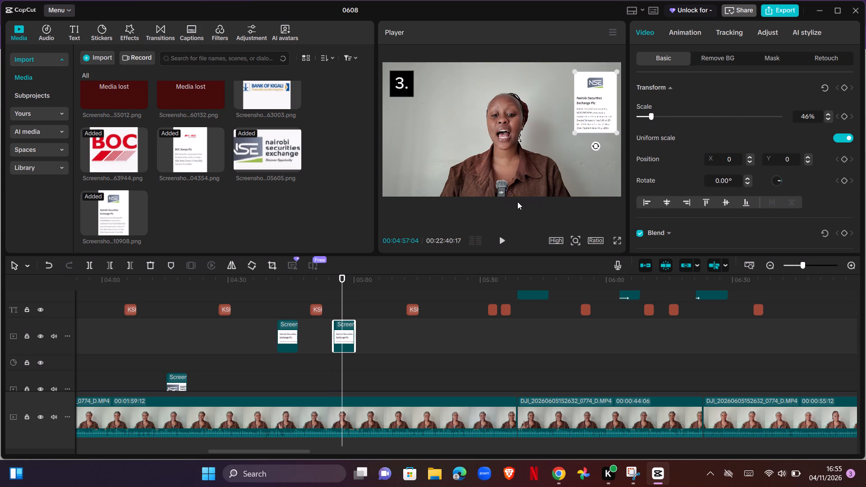
# Play the video from about 04:57 to about 05:19 and select the lost-media overlay shown in section 4.
pyautogui.click(502, 236)
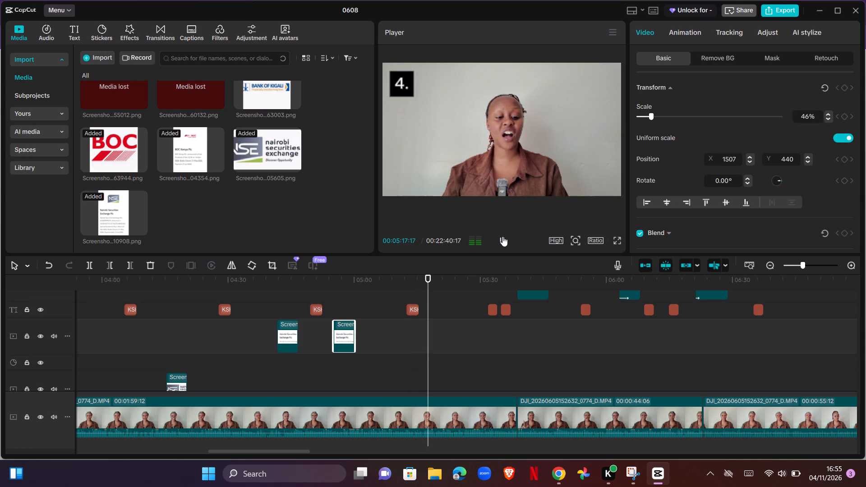
pyautogui.press('space')
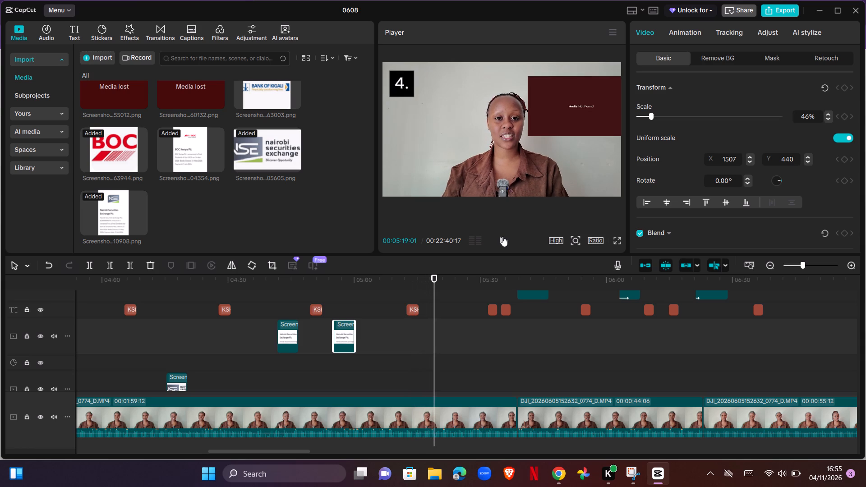
pyautogui.click(572, 117)
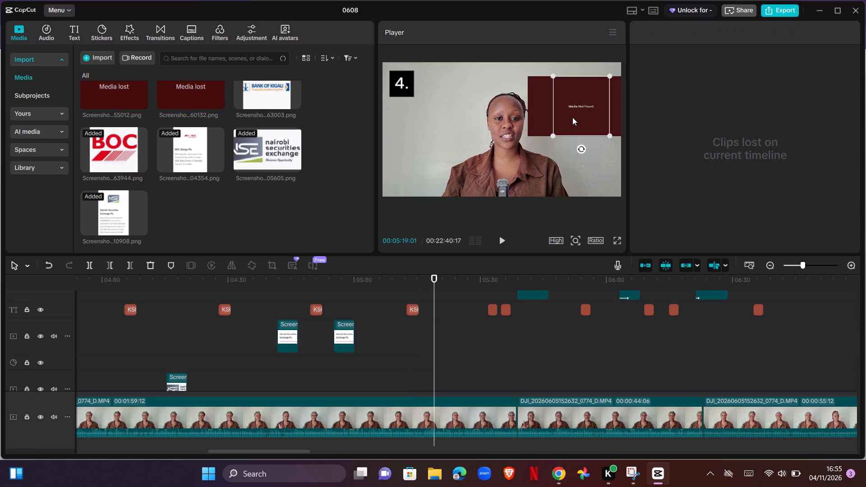
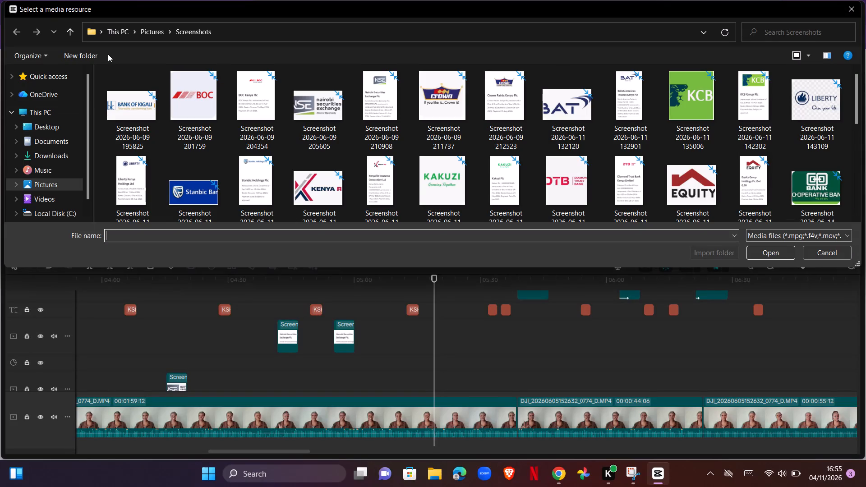
pyautogui.click(435, 89)
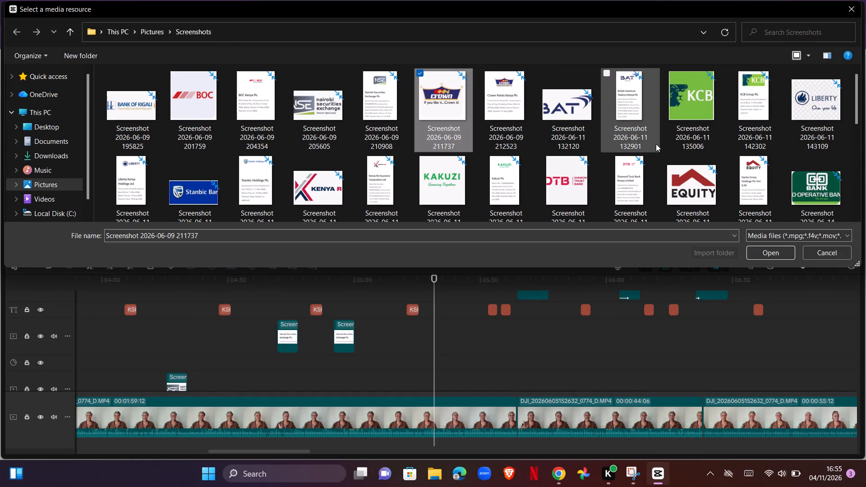
pyautogui.click(767, 251)
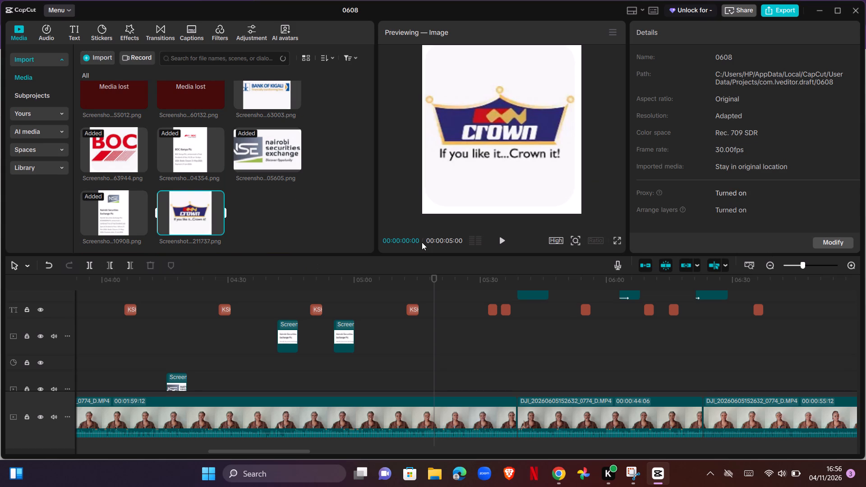
# Place the Crown logo on the overlay track that holds the dividend notice clips, starting at about 05:19.
pyautogui.moveTo(193, 211); pyautogui.dragTo(276, 237)
pyautogui.moveTo(276, 237); pyautogui.dragTo(455, 336)
pyautogui.moveTo(455, 347); pyautogui.dragTo(447, 347)
pyautogui.click(447, 347)
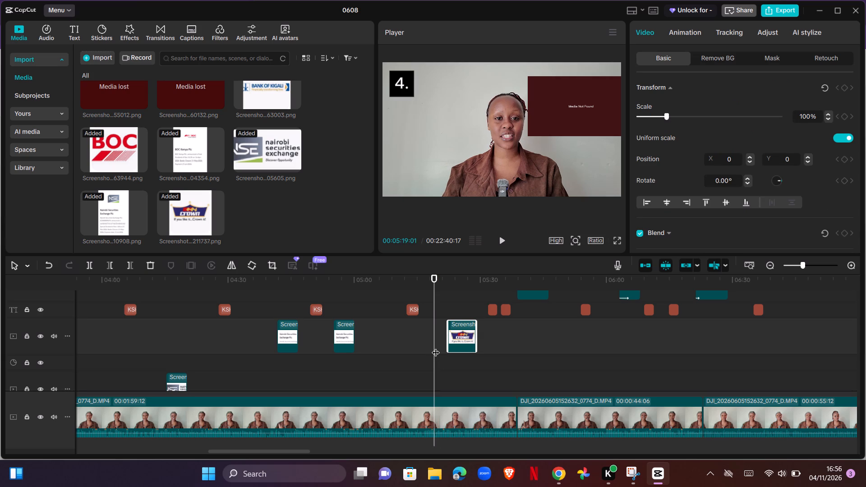
pyautogui.moveTo(464, 337); pyautogui.dragTo(459, 336)
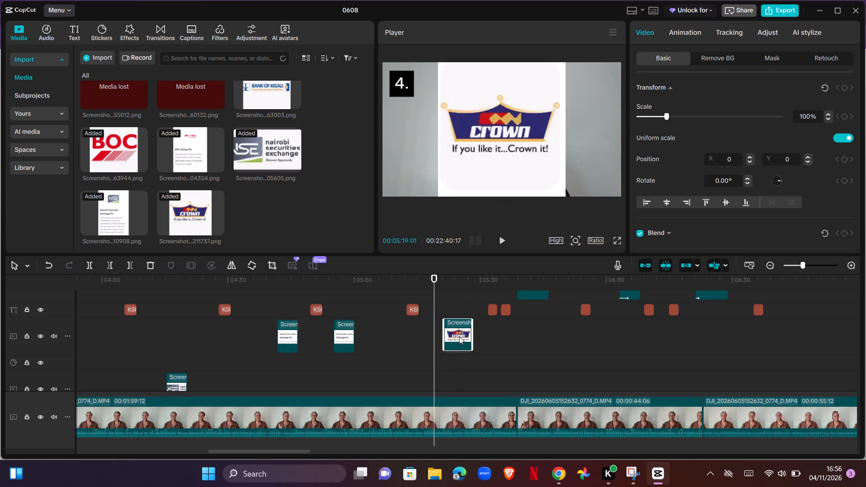
pyautogui.moveTo(459, 336); pyautogui.dragTo(456, 336)
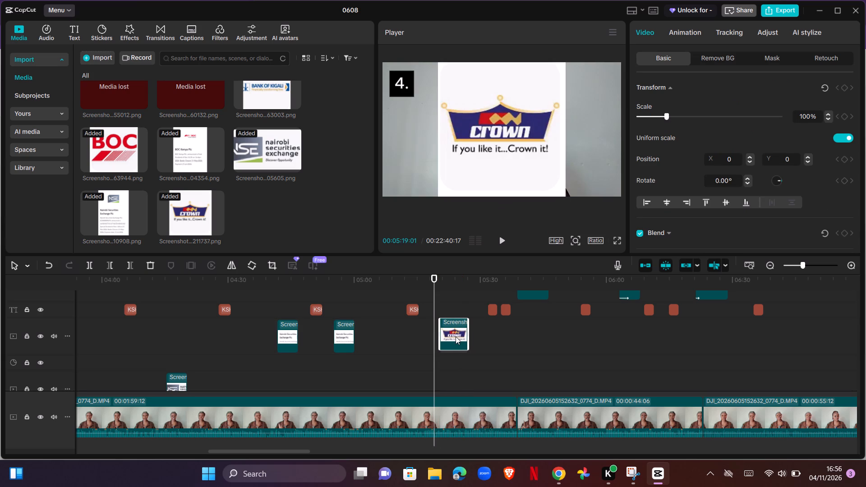
pyautogui.moveTo(456, 336); pyautogui.dragTo(455, 336)
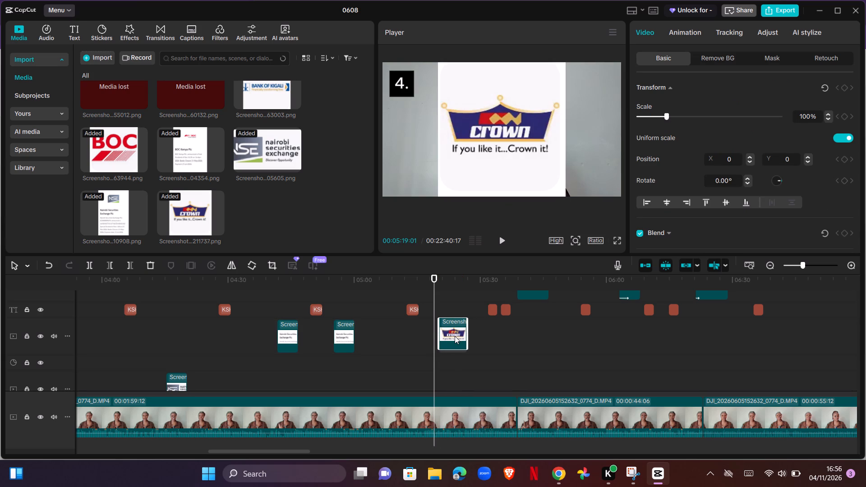
pyautogui.moveTo(455, 336); pyautogui.dragTo(453, 335)
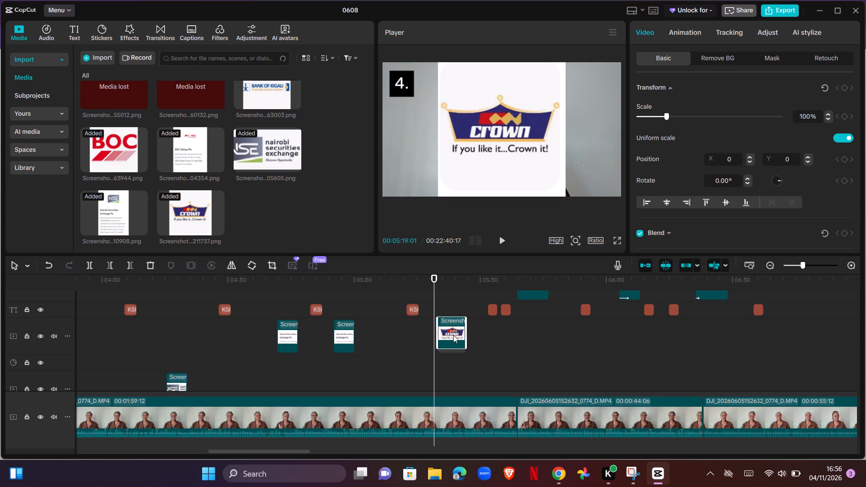
pyautogui.moveTo(453, 335); pyautogui.dragTo(452, 334)
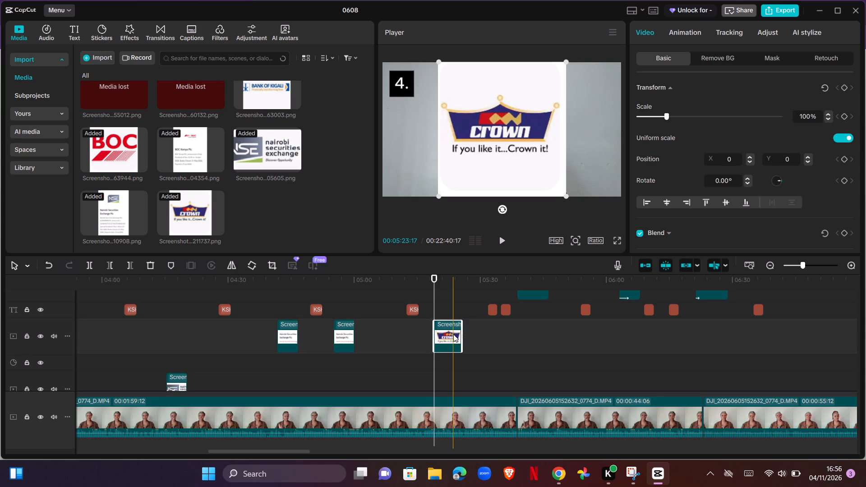
# Play from about 05:15 to 05:19 to check the logo's timing, and delete the lost-media overlay behind the Crown logo.
pyautogui.click(419, 333)
pyautogui.press('space')
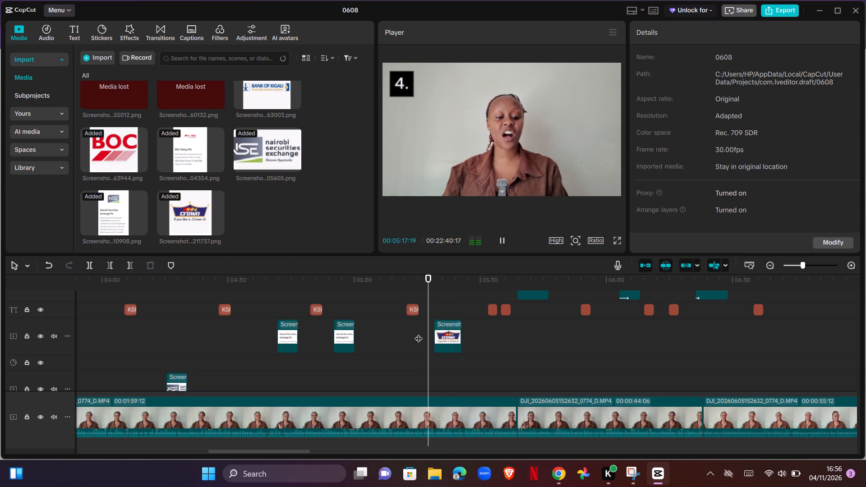
pyautogui.press('space')
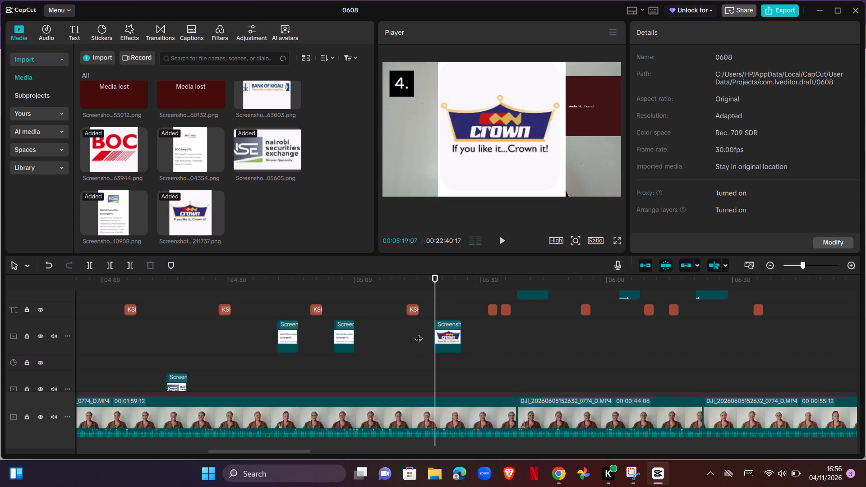
pyautogui.click(580, 115)
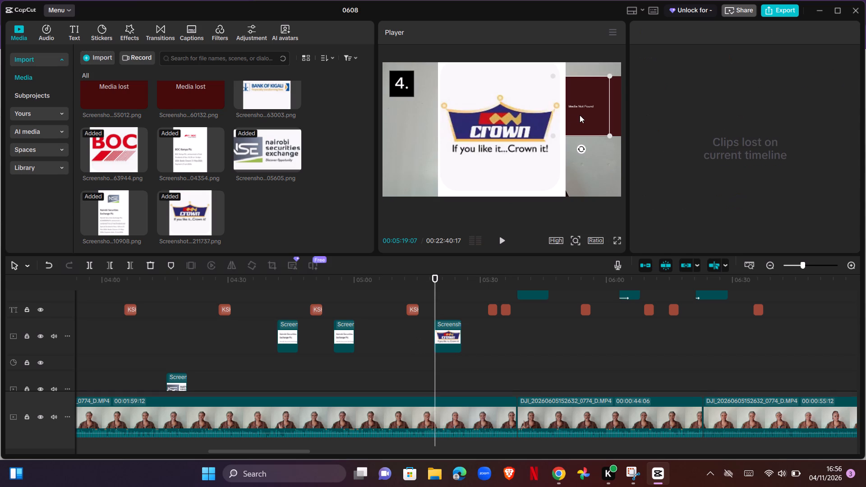
pyautogui.press('BackSpace')
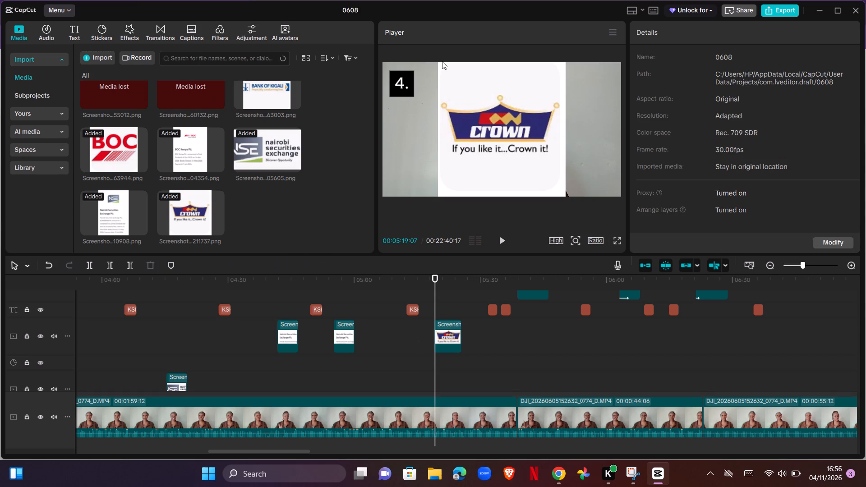
# Scale the Crown logo down to 37% and position it beside the speaker at X 1352, Y 489.
pyautogui.click(474, 96)
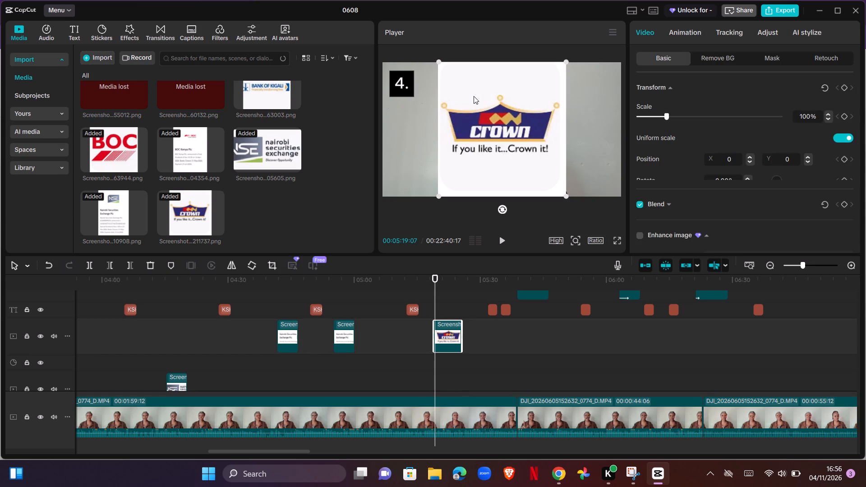
pyautogui.moveTo(437, 61); pyautogui.dragTo(454, 74)
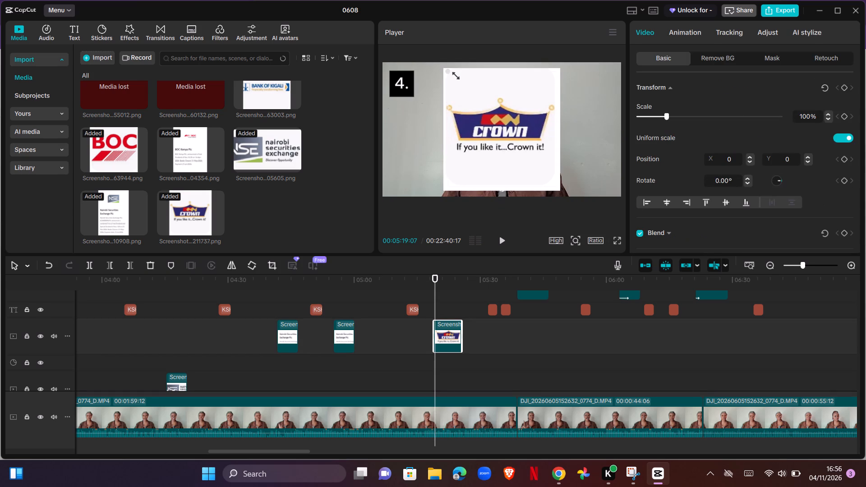
pyautogui.moveTo(454, 74); pyautogui.dragTo(493, 103)
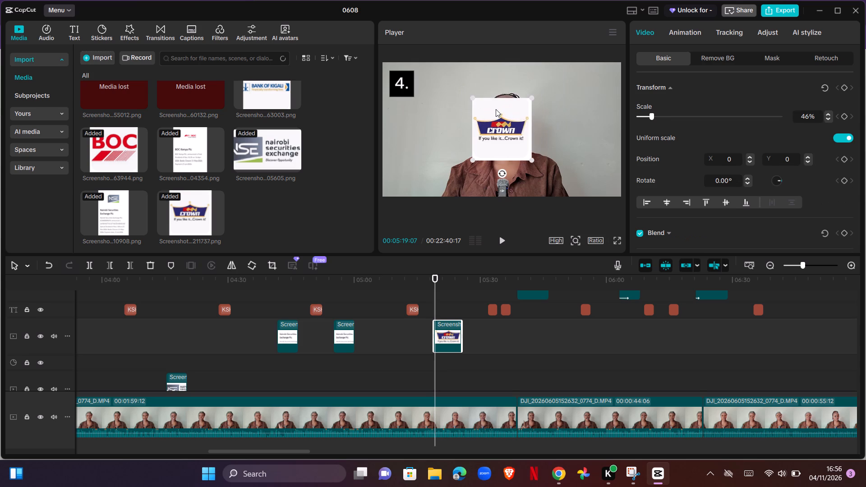
pyautogui.moveTo(501, 129); pyautogui.dragTo(579, 113)
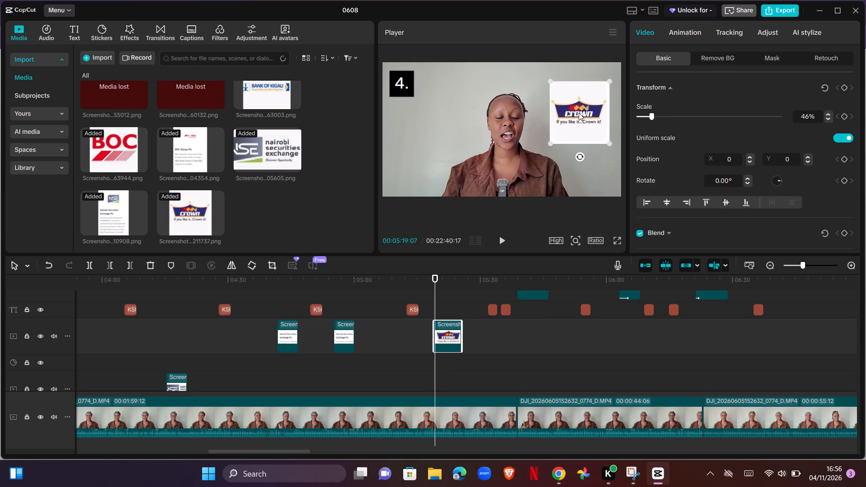
pyautogui.moveTo(585, 109); pyautogui.dragTo(586, 107)
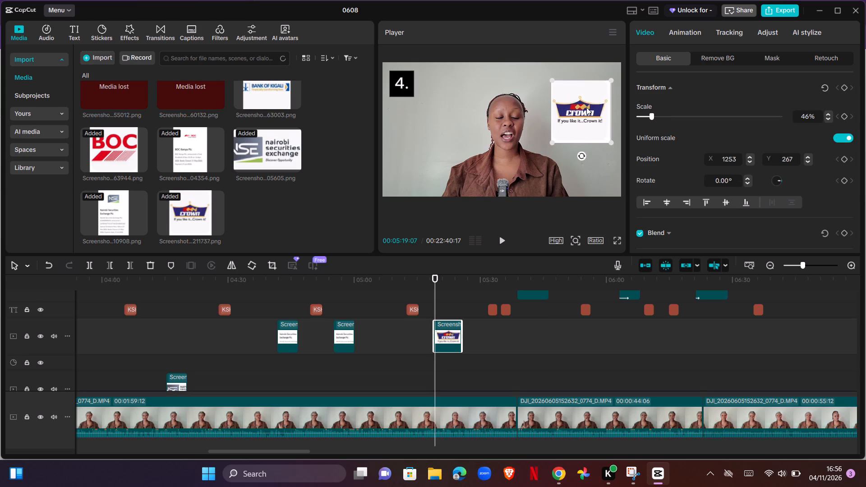
pyautogui.moveTo(586, 107); pyautogui.dragTo(587, 105)
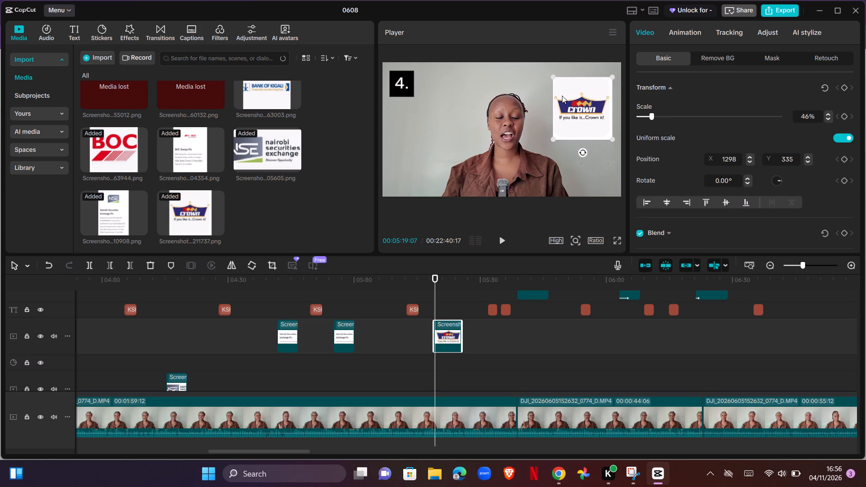
pyautogui.moveTo(551, 72); pyautogui.dragTo(557, 84)
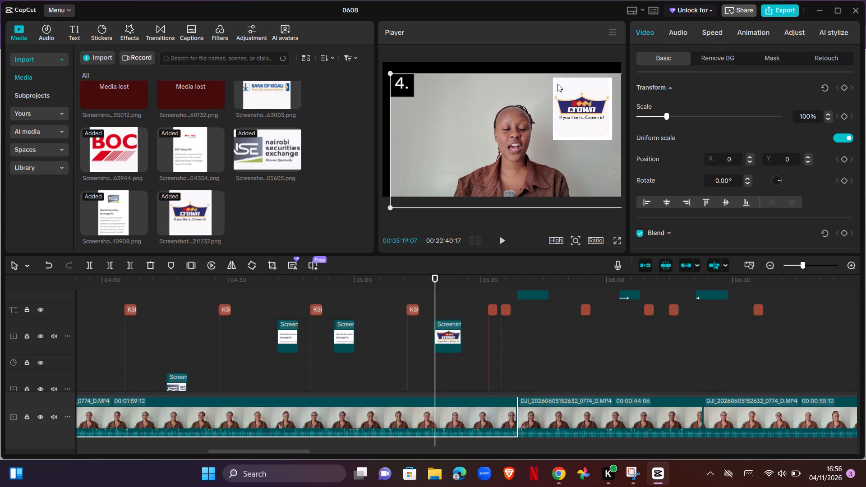
pyautogui.moveTo(557, 84); pyautogui.dragTo(557, 77)
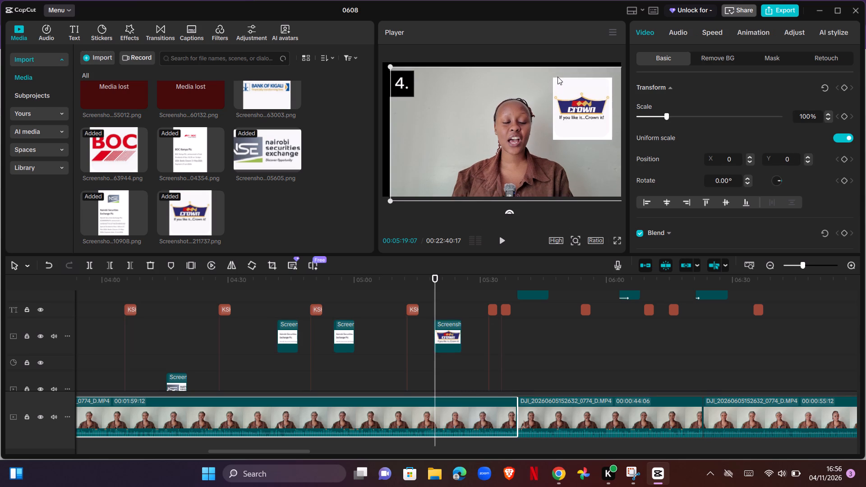
pyautogui.moveTo(557, 77); pyautogui.dragTo(557, 72)
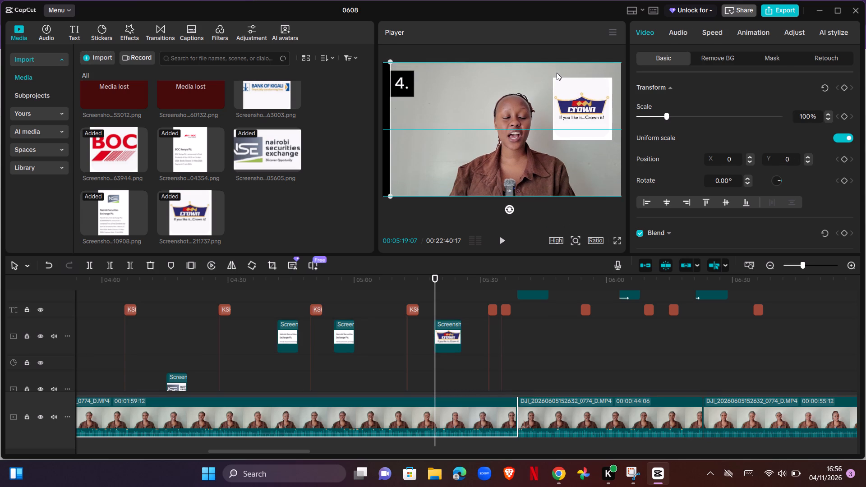
pyautogui.click(580, 107)
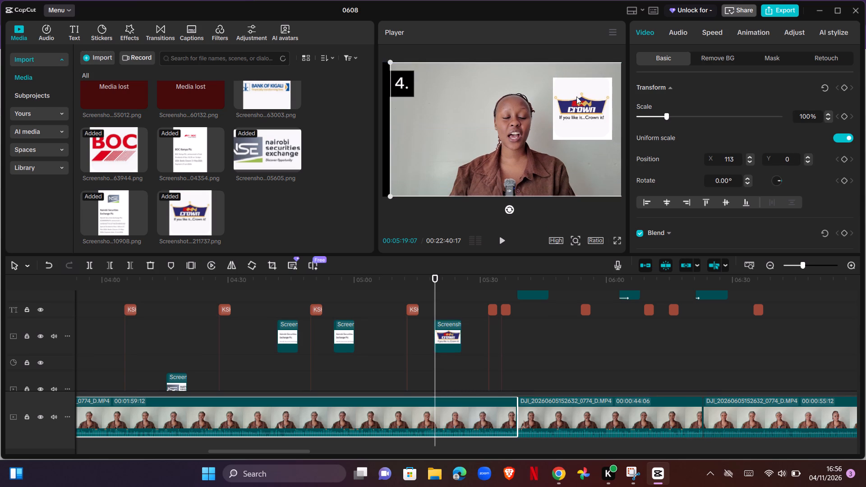
pyautogui.moveTo(554, 75); pyautogui.dragTo(561, 81)
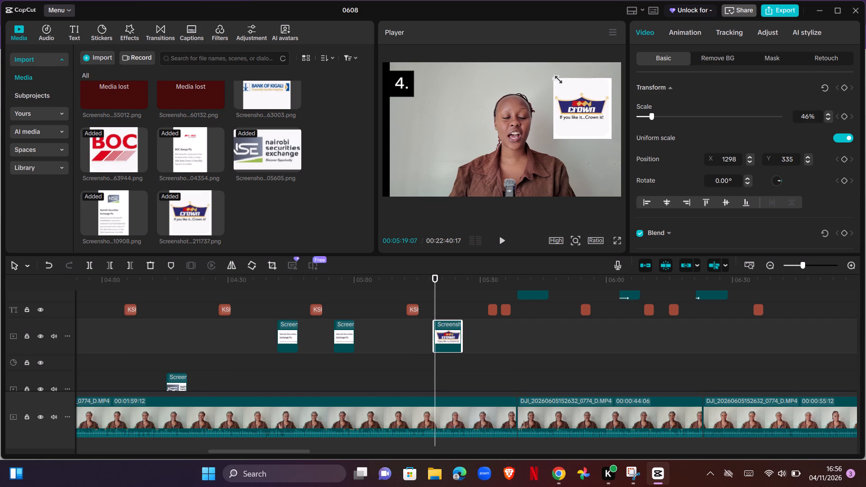
pyautogui.moveTo(561, 81); pyautogui.dragTo(565, 83)
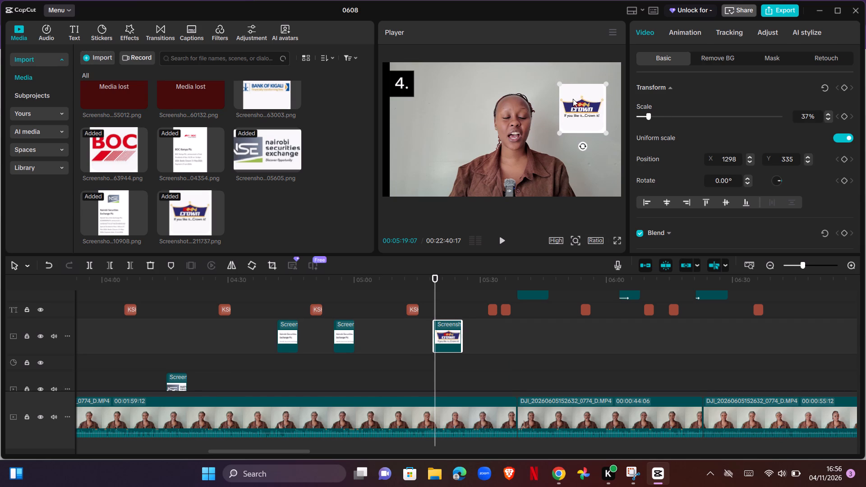
pyautogui.moveTo(575, 102); pyautogui.dragTo(578, 87)
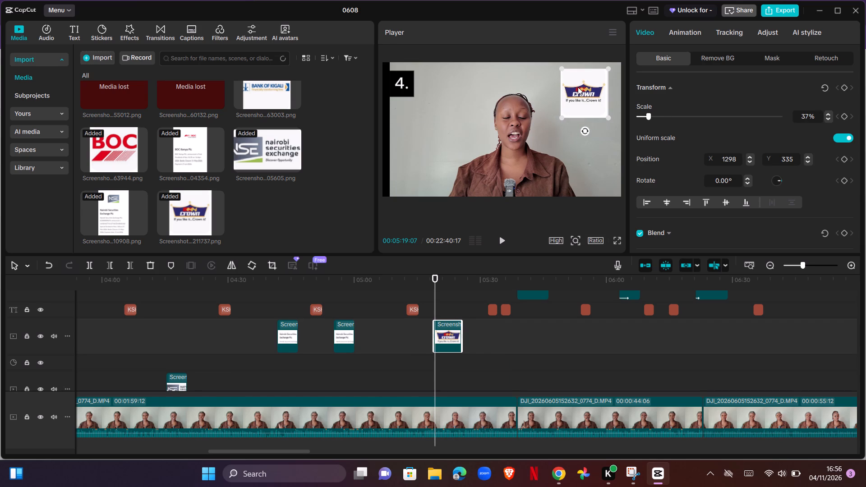
pyautogui.moveTo(578, 87); pyautogui.dragTo(578, 93)
# Review section 4 full screen from about 05:19 to 05:39, and select the lost-media overlay shown at about 05:40.
pyautogui.press('space')
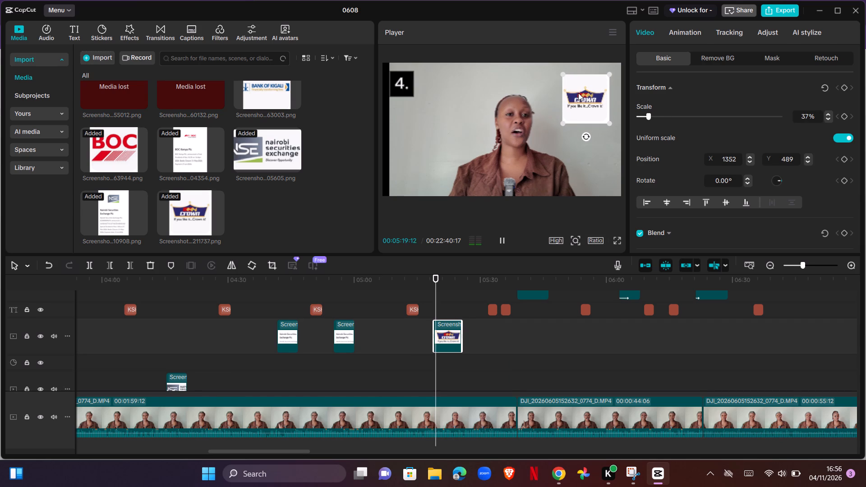
pyautogui.press('space')
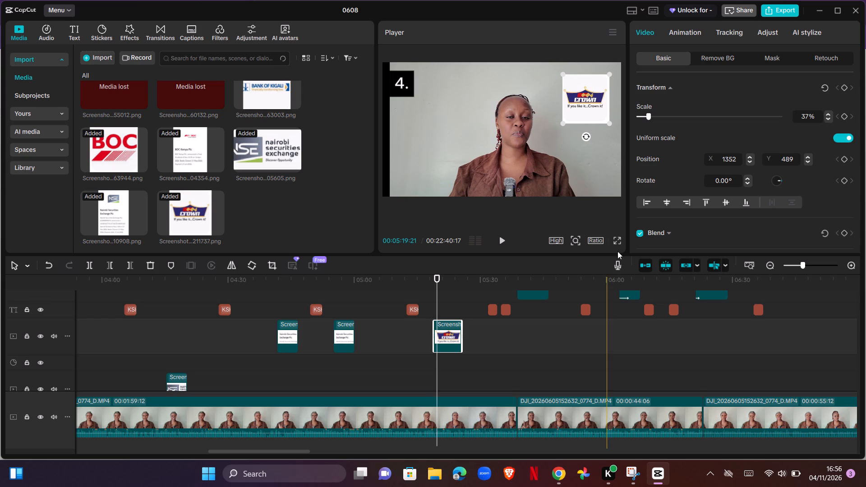
pyautogui.click(620, 242)
pyautogui.press('space')
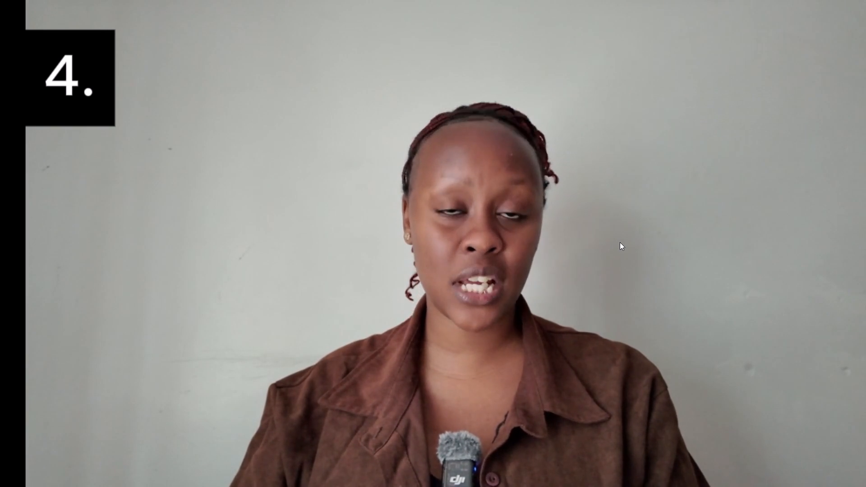
pyautogui.press('Escape')
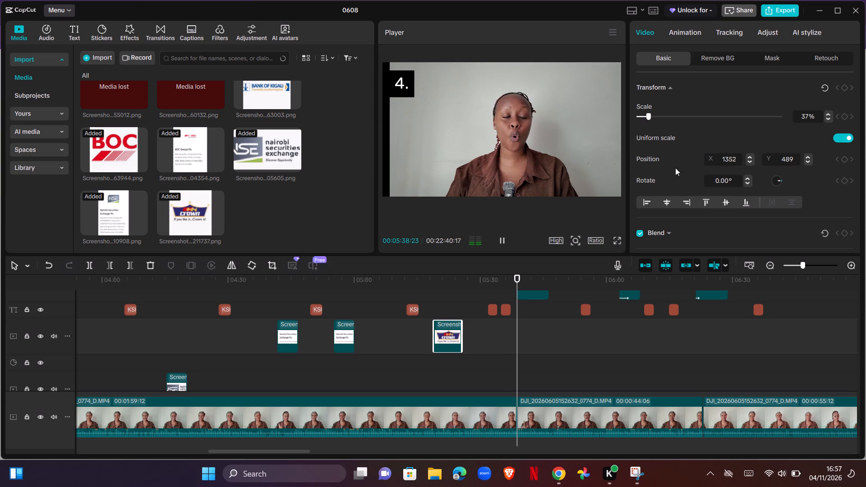
pyautogui.click(530, 141)
pyautogui.click(548, 127)
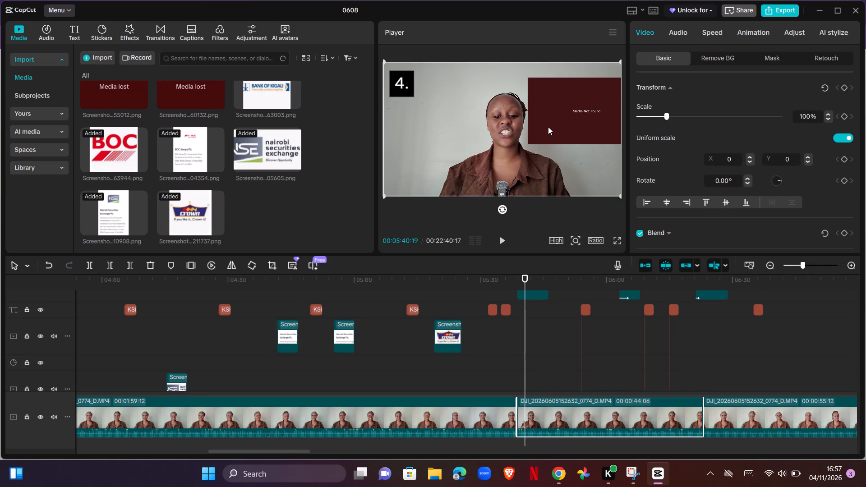
pyautogui.click(548, 127)
pyautogui.click(534, 295)
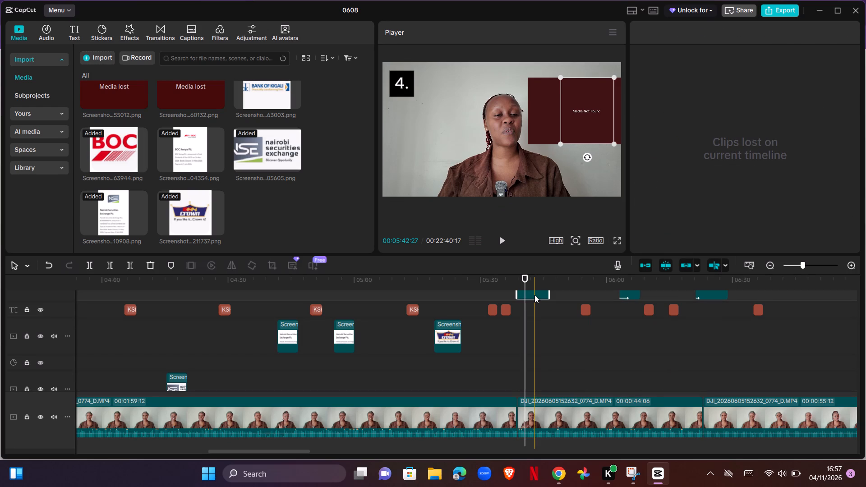
pyautogui.click(90, 59)
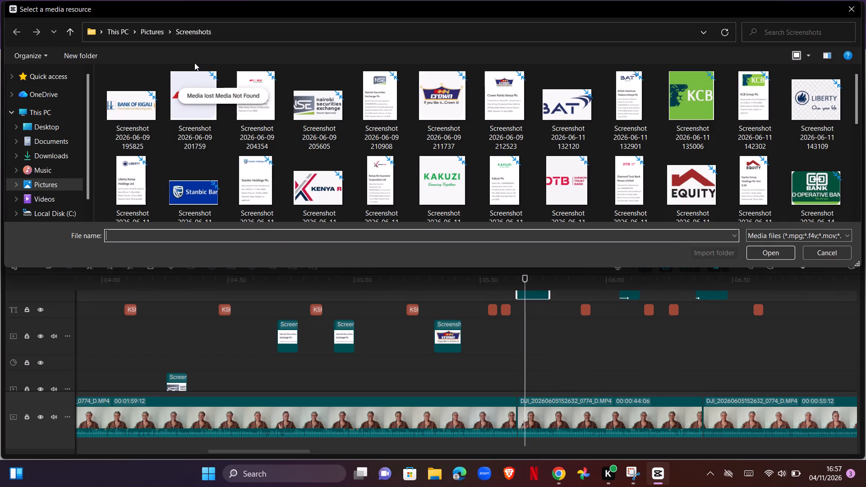
pyautogui.click(519, 93)
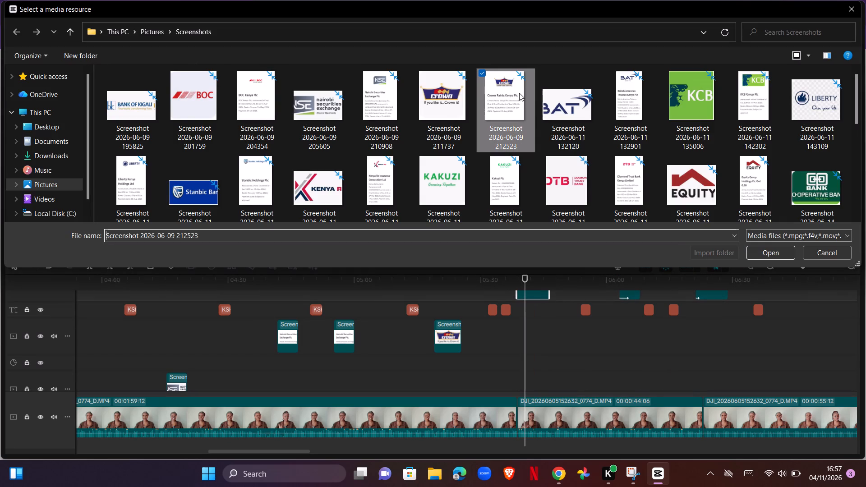
pyautogui.click(765, 249)
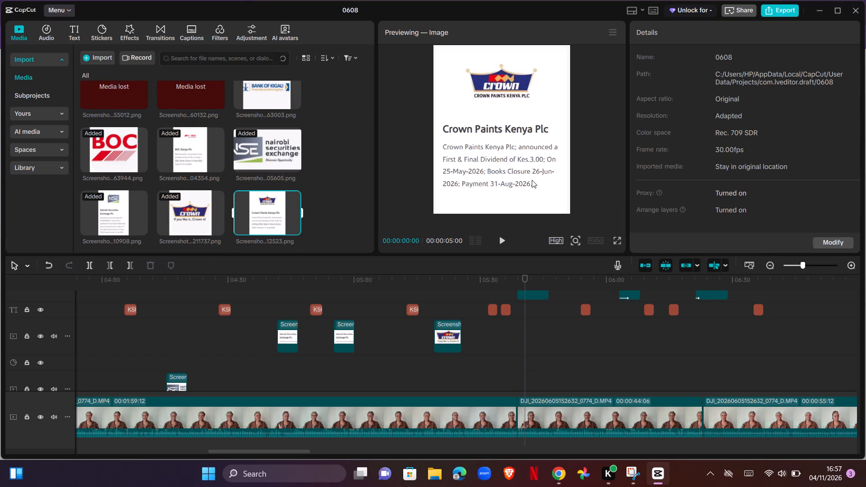
# Place the Crown Paints notice after the Crown logo on its overlay track, starting at about 05:39, and delete the lost-media overlay there.
pyautogui.moveTo(262, 202); pyautogui.dragTo(522, 324)
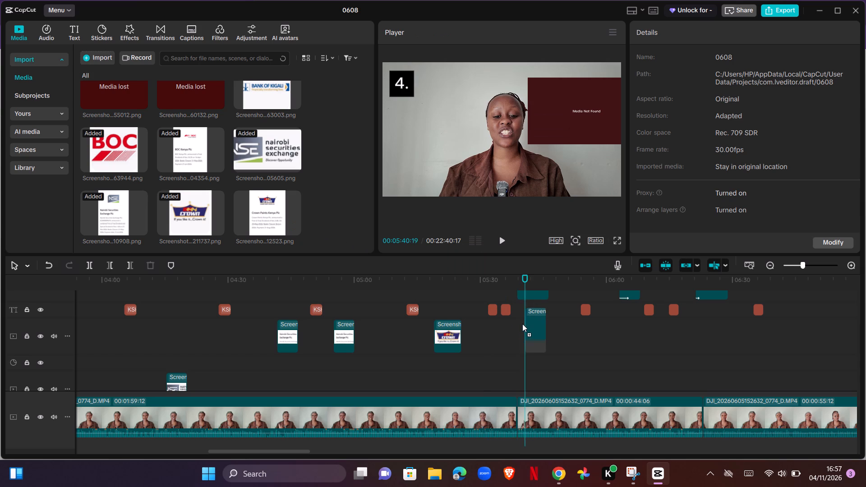
pyautogui.moveTo(522, 324); pyautogui.dragTo(516, 321)
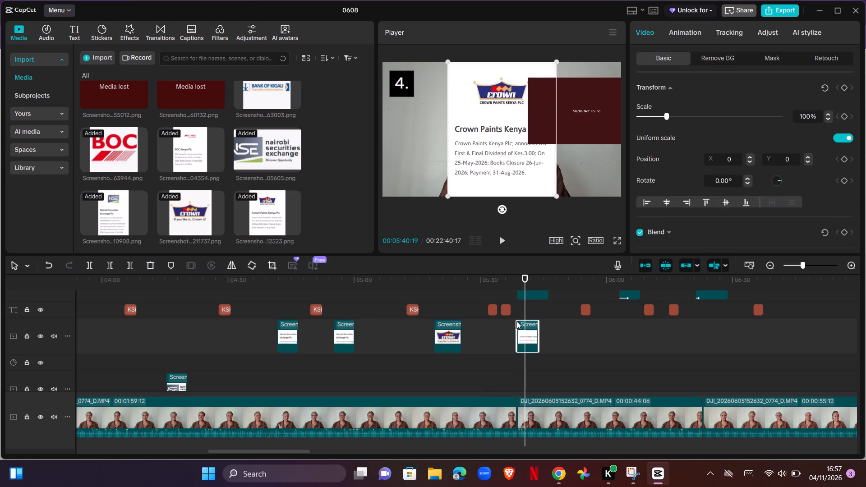
pyautogui.click(532, 298)
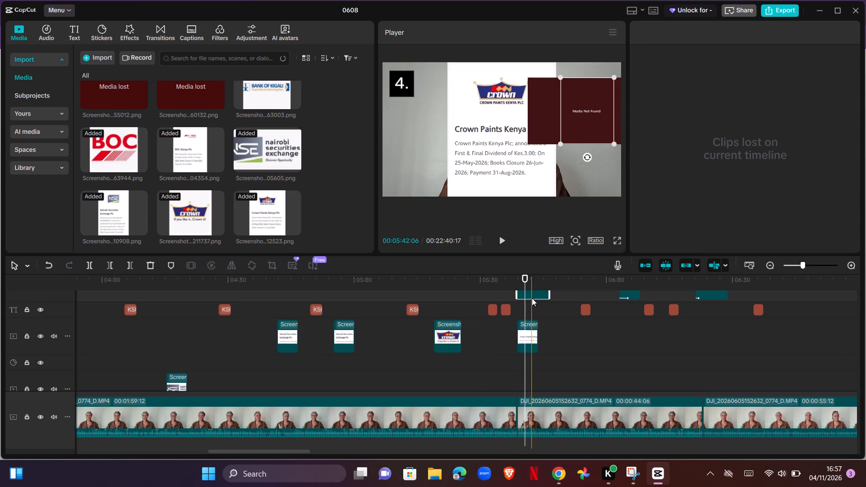
pyautogui.press('BackSpace')
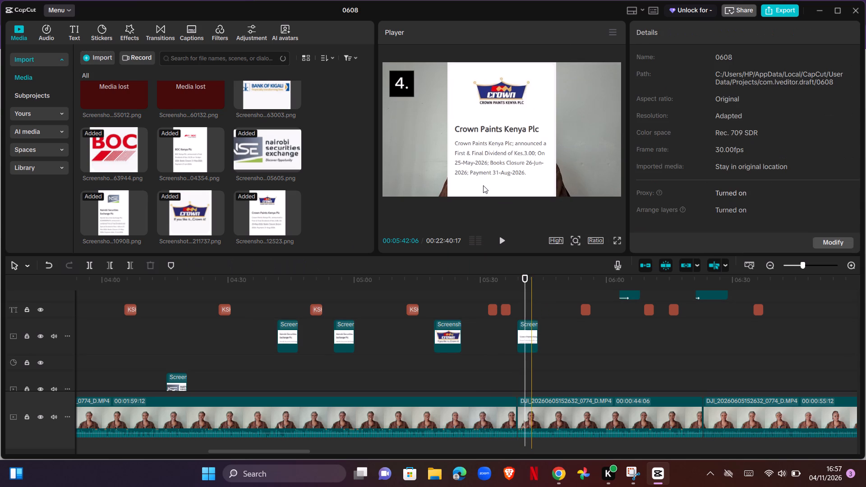
# Scale the Crown Paints notice down to 47% and position it beside the speaker at X 1402, Y 412.
pyautogui.click(464, 129)
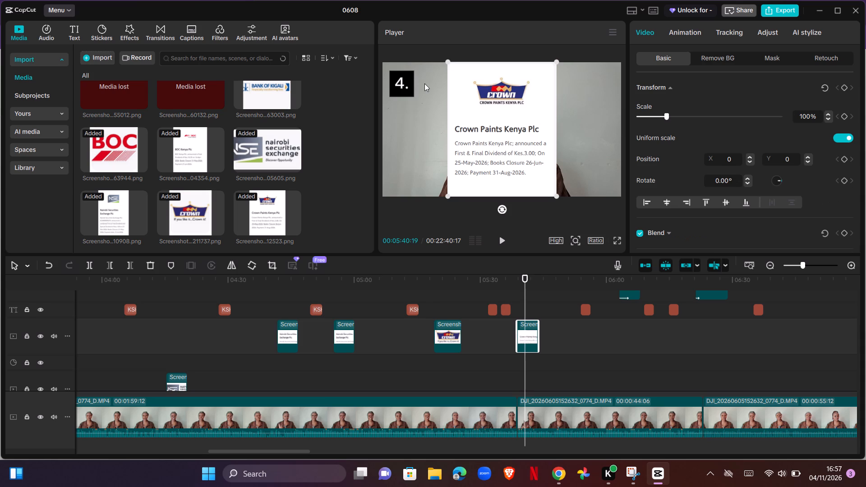
pyautogui.moveTo(448, 60); pyautogui.dragTo(482, 82)
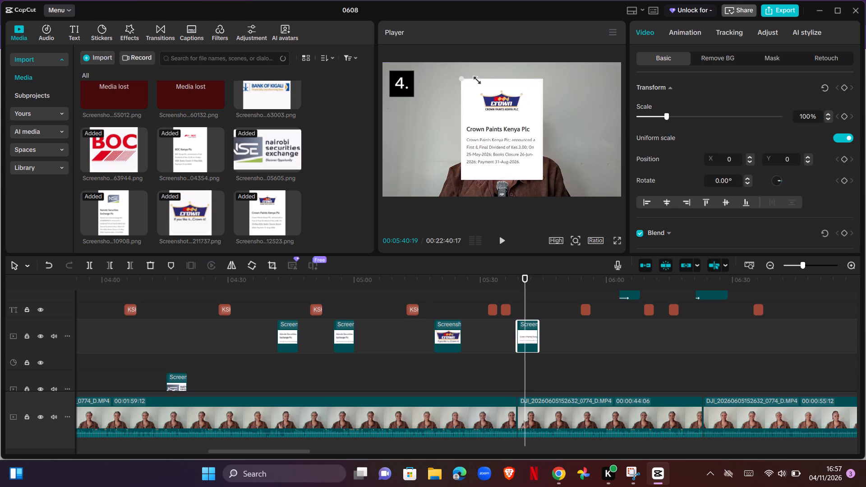
pyautogui.moveTo(482, 82); pyautogui.dragTo(504, 99)
pyautogui.moveTo(502, 113); pyautogui.dragTo(515, 116)
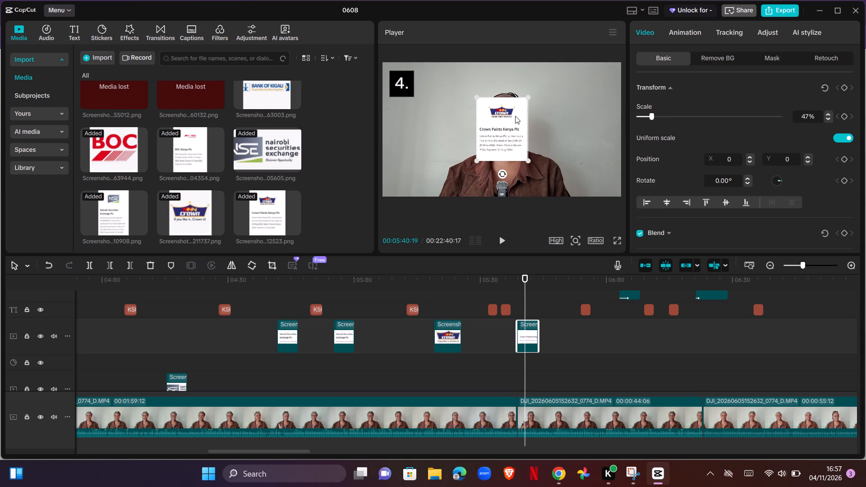
pyautogui.moveTo(515, 116); pyautogui.dragTo(592, 87)
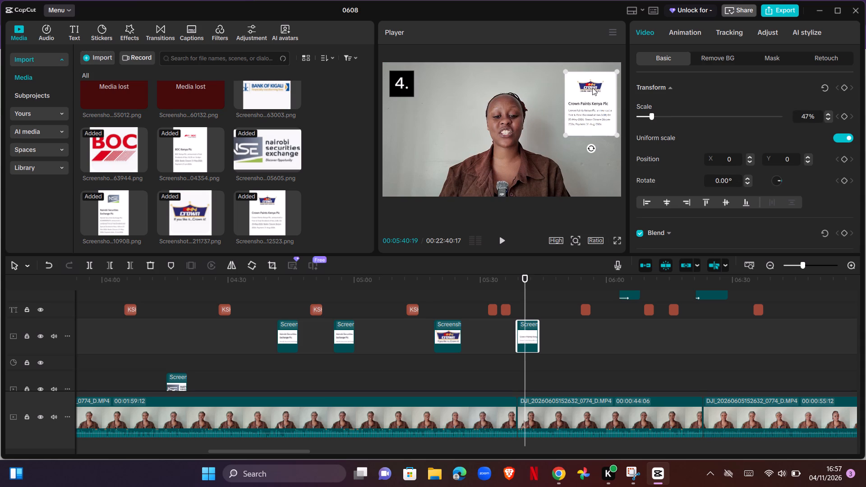
pyautogui.moveTo(592, 87); pyautogui.dragTo(590, 87)
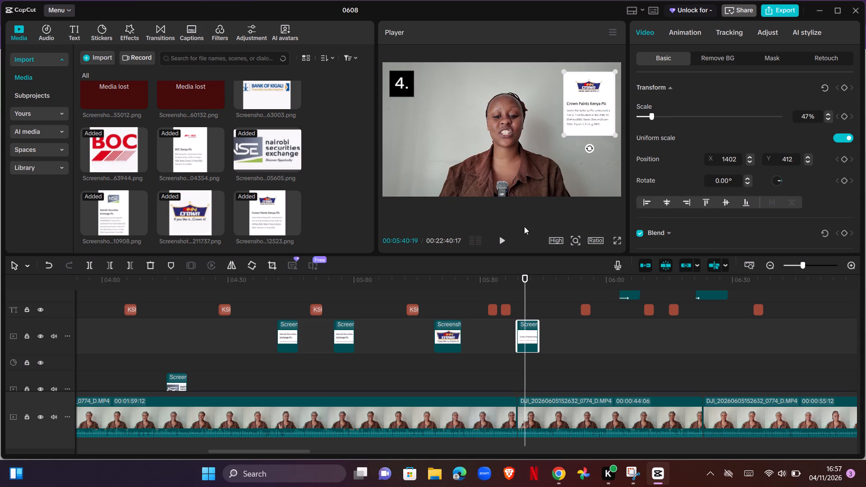
# Play from about 05:40 to 06:03 to review the notice's timing and the start of section 5, and select the lost-media overlay there.
pyautogui.click(501, 236)
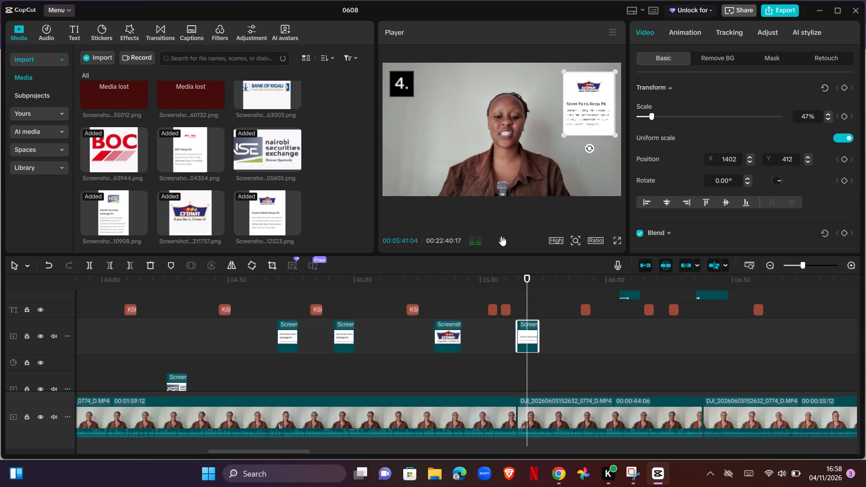
pyautogui.click(501, 236)
pyautogui.click(501, 236)
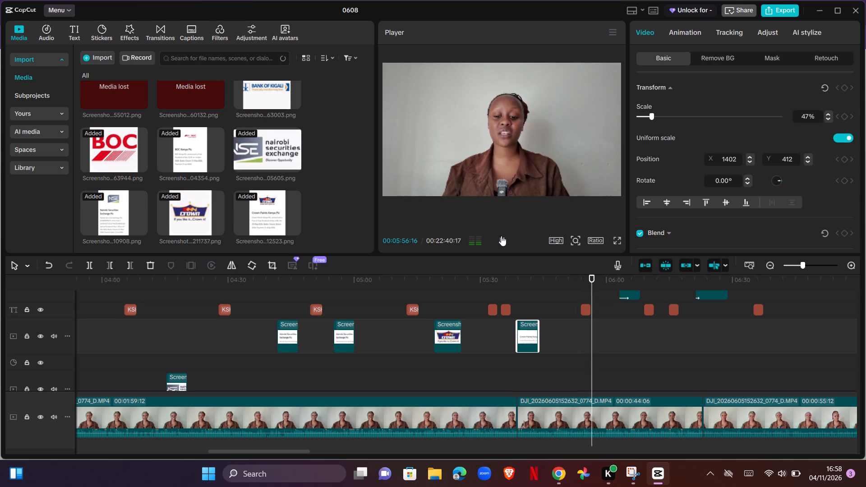
pyautogui.press('space')
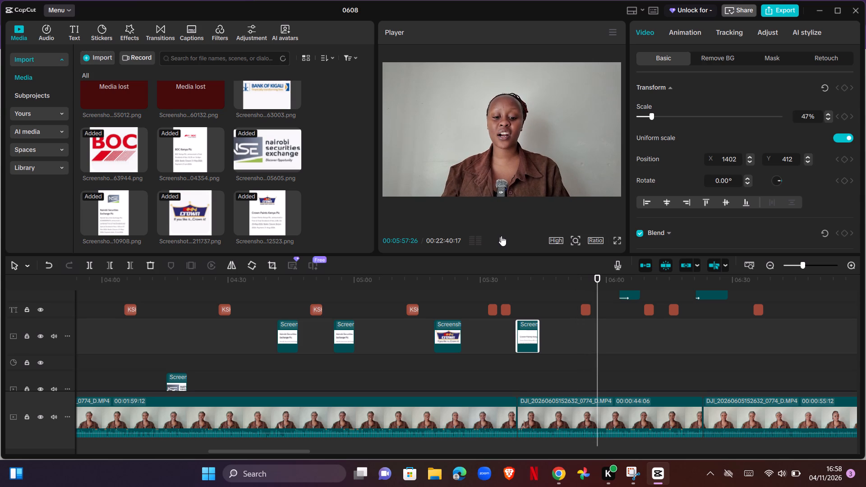
pyautogui.press('space')
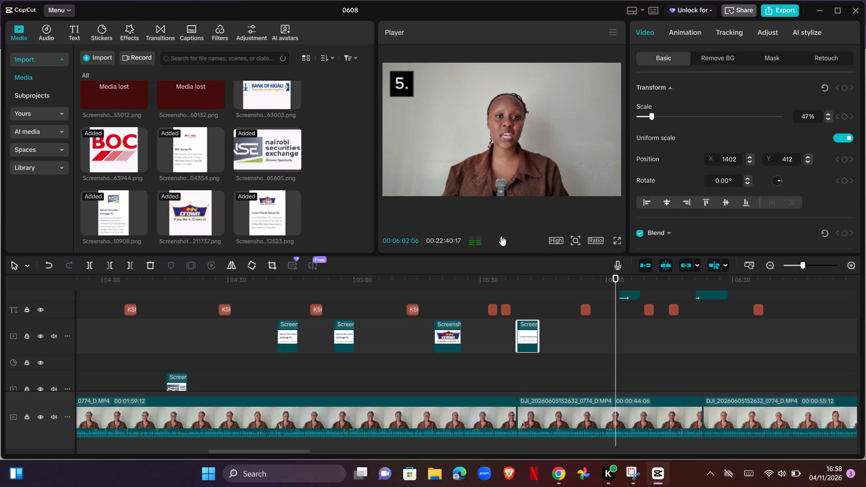
pyautogui.press('space')
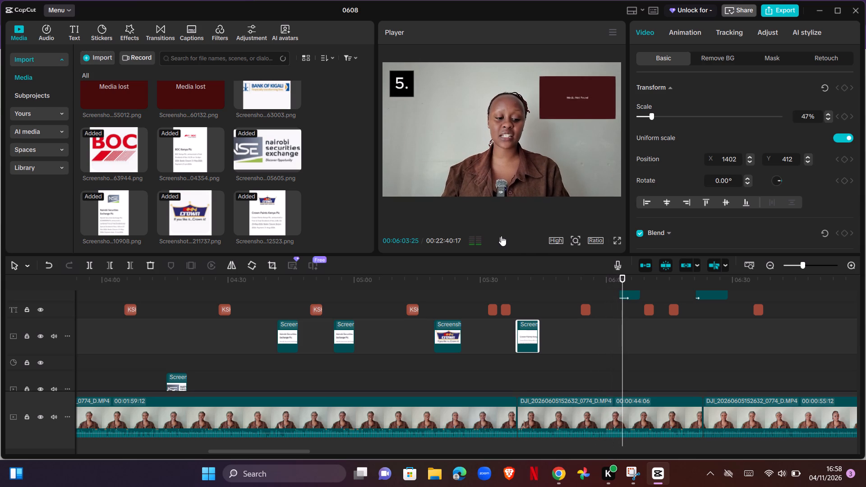
pyautogui.click(555, 89)
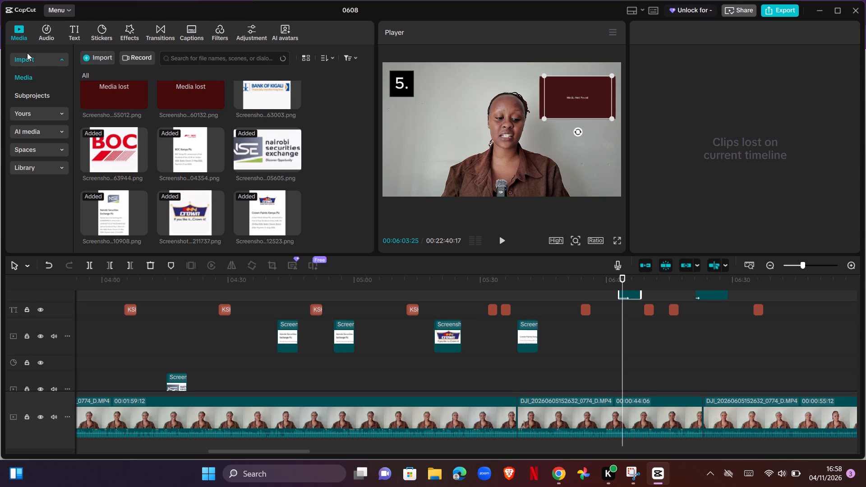
pyautogui.click(97, 57)
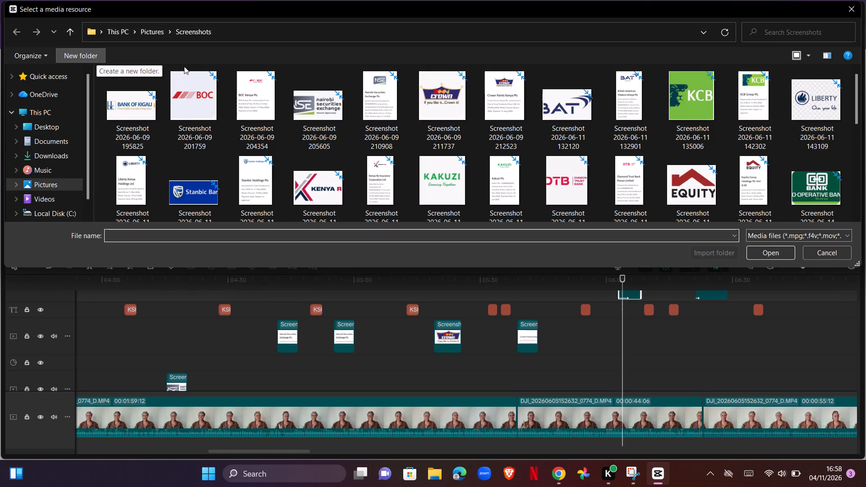
pyautogui.click(568, 106)
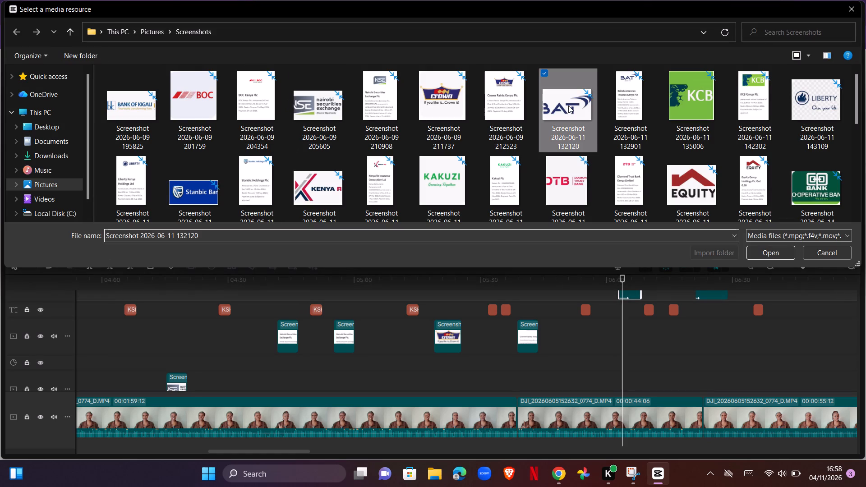
pyautogui.click(766, 255)
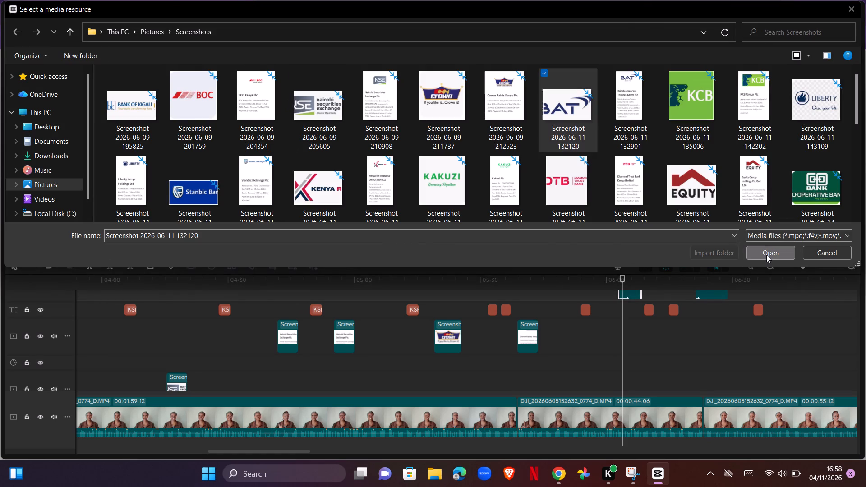
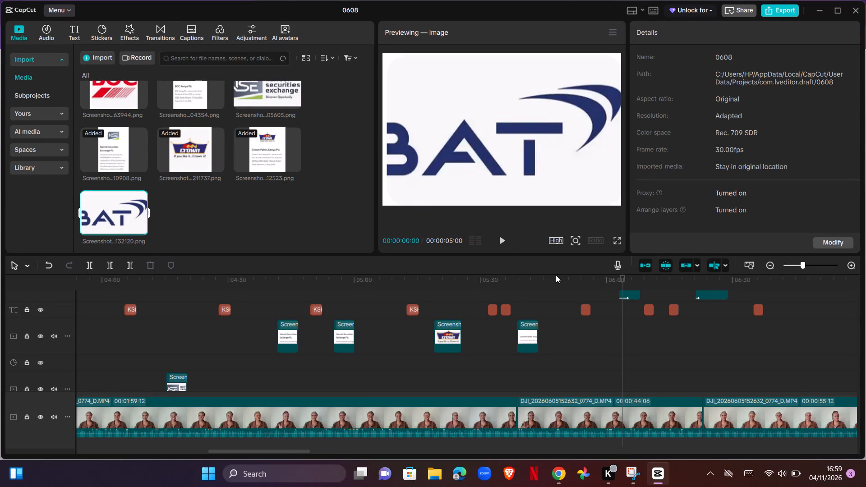
# Place the BAT logo on the overlay track starting at about 06:03 and delete the lost-media overlay there.
pyautogui.click(622, 297)
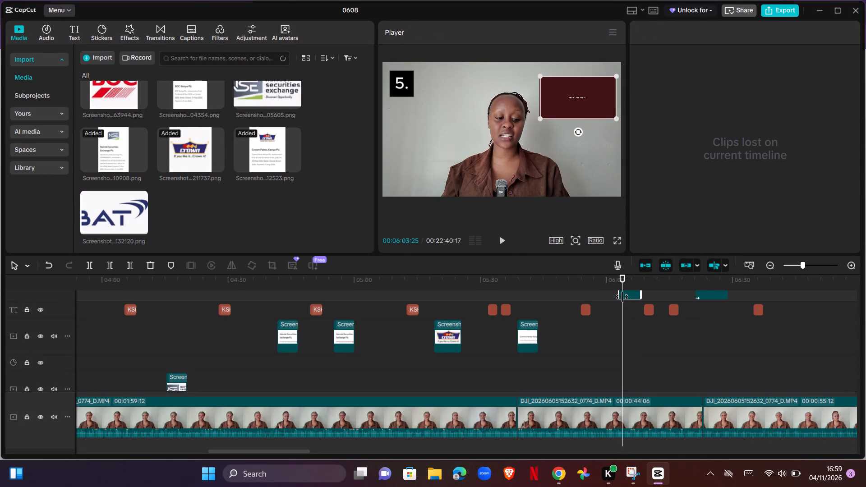
pyautogui.click(116, 212)
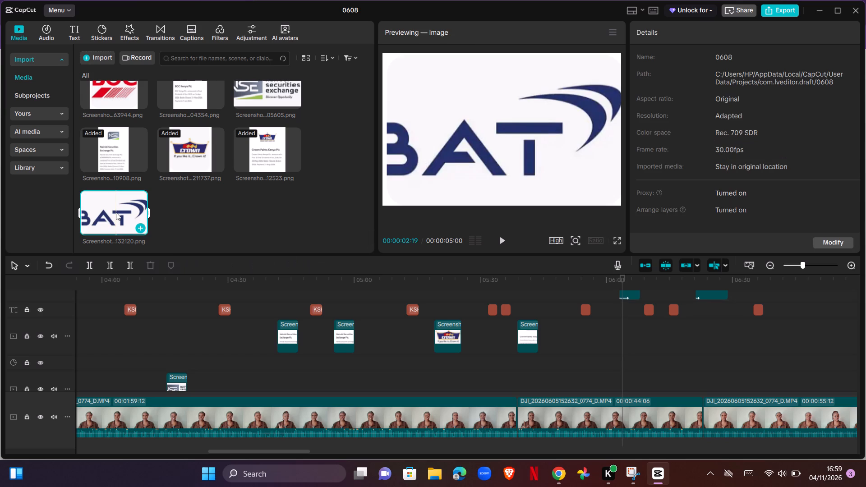
pyautogui.moveTo(116, 212); pyautogui.dragTo(255, 267)
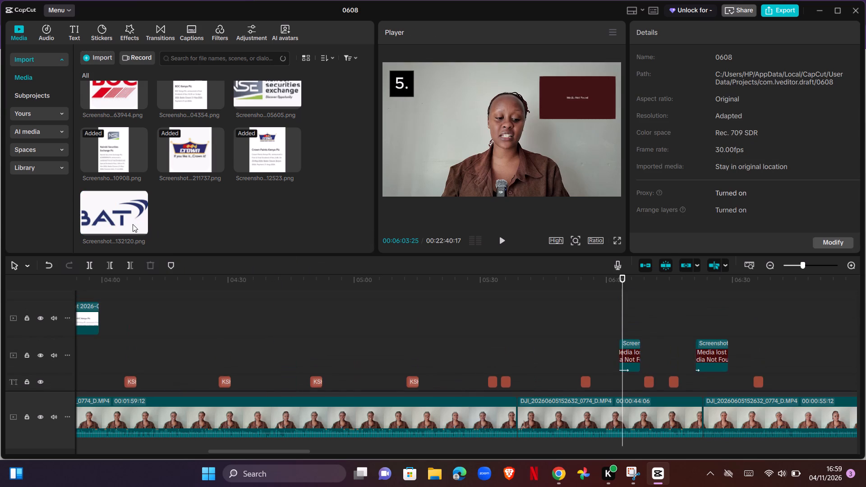
pyautogui.moveTo(126, 220); pyautogui.dragTo(513, 337)
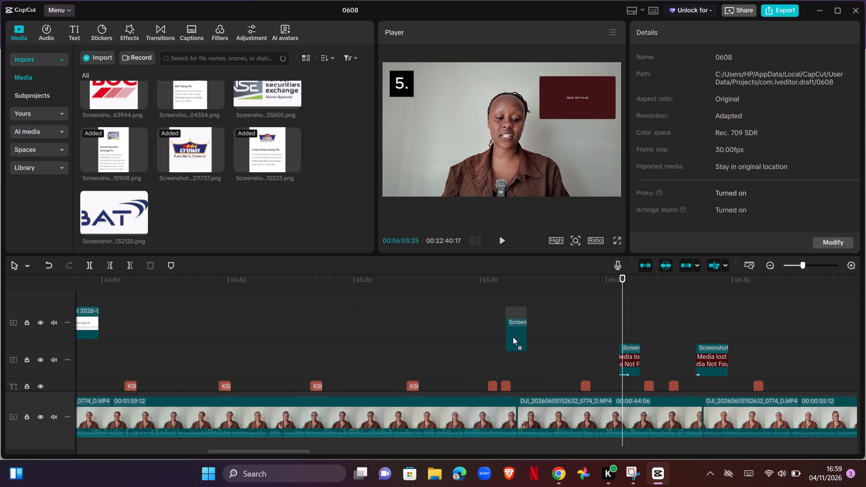
pyautogui.moveTo(513, 337); pyautogui.dragTo(606, 332)
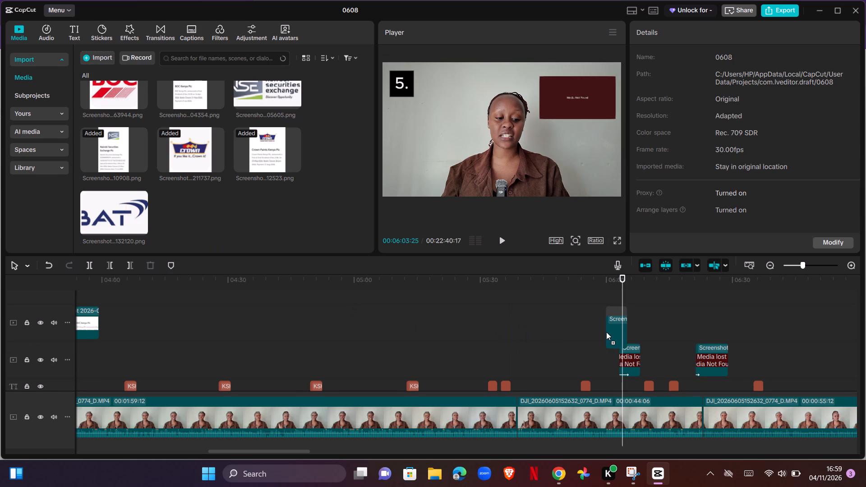
pyautogui.moveTo(606, 332); pyautogui.dragTo(623, 328)
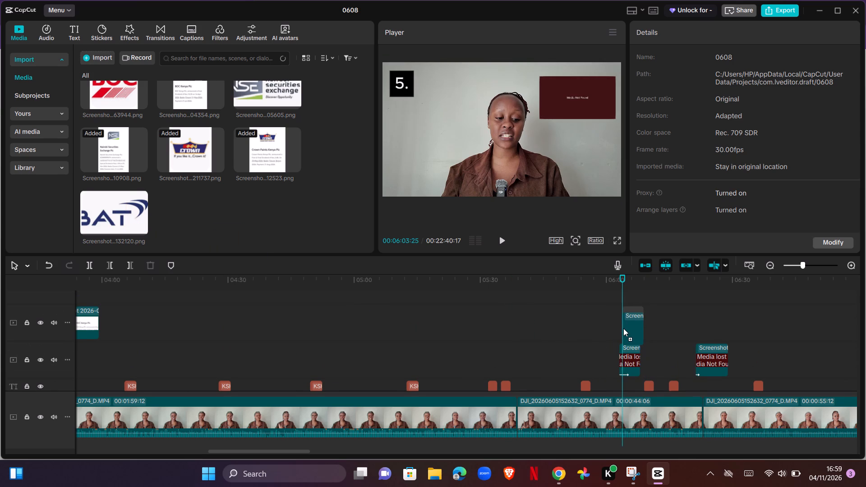
pyautogui.moveTo(623, 328); pyautogui.dragTo(617, 321)
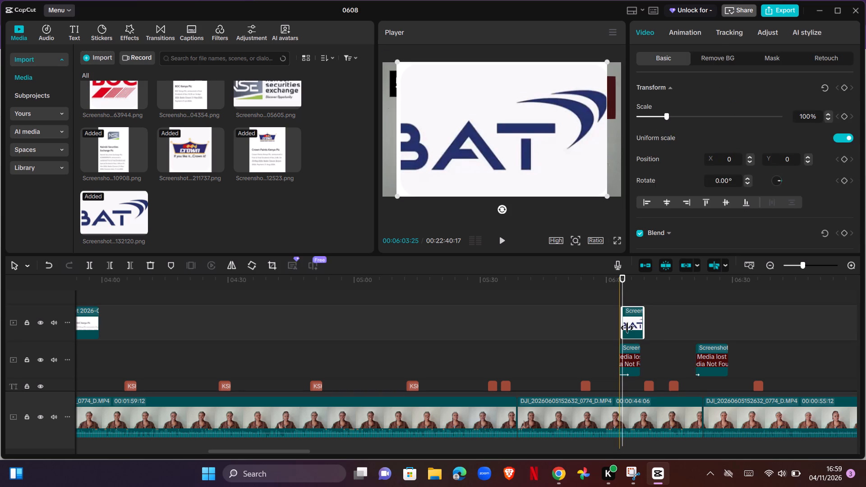
pyautogui.click(629, 363)
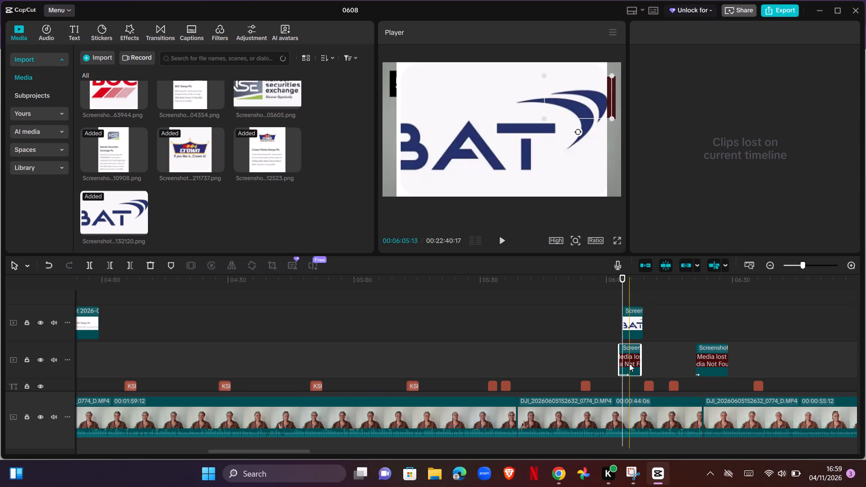
pyautogui.press('BackSpace')
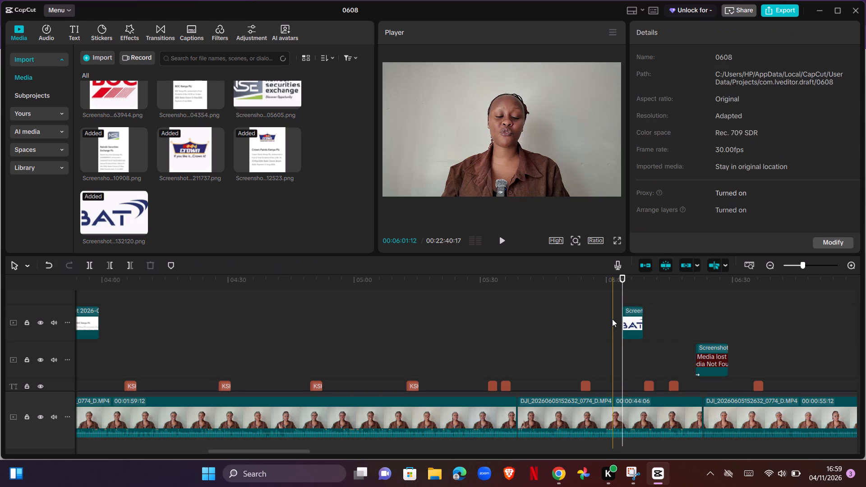
# Scale the BAT logo down to 35% and position it beside the speaker at X 1230, Y 517.
pyautogui.click(632, 296)
pyautogui.click(531, 152)
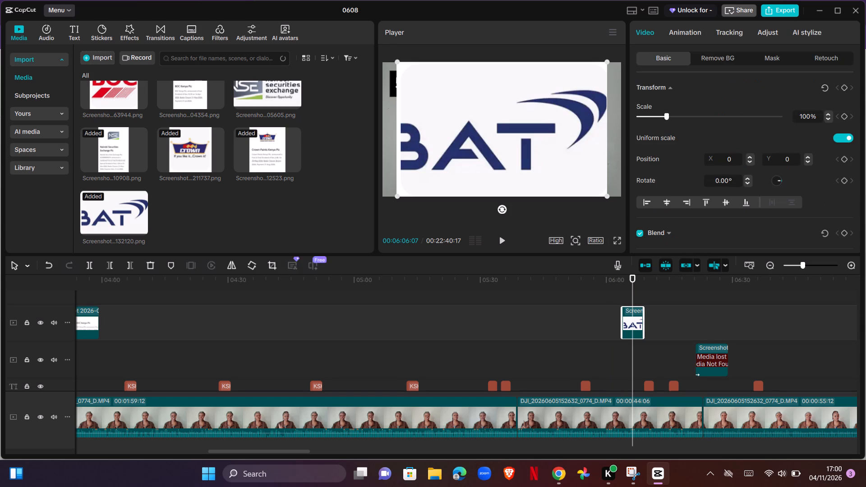
pyautogui.moveTo(605, 62); pyautogui.dragTo(531, 141)
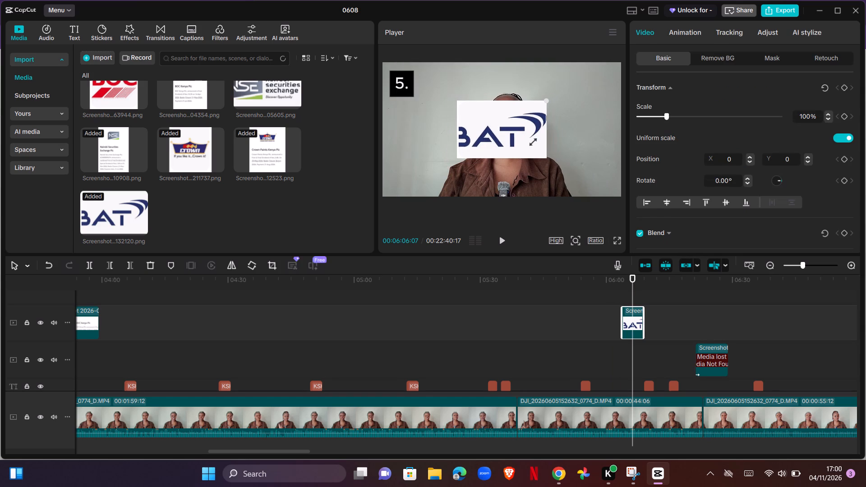
pyautogui.moveTo(531, 141); pyautogui.dragTo(519, 144)
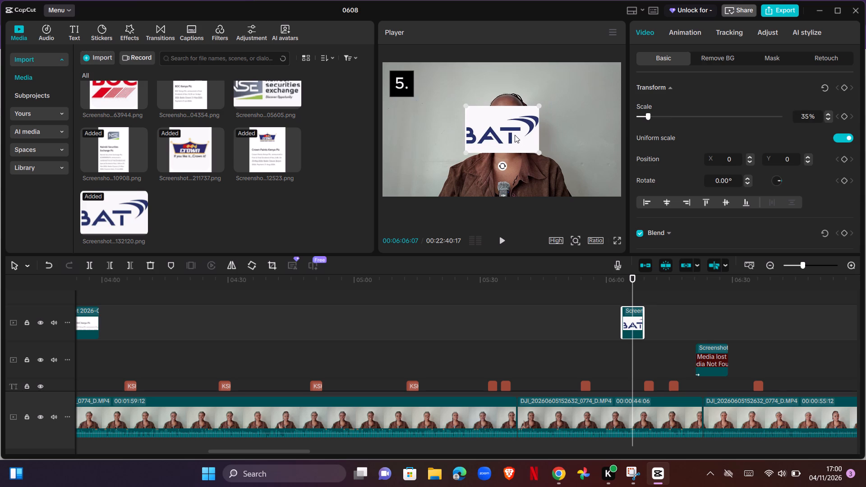
pyautogui.moveTo(515, 135); pyautogui.dragTo(574, 103)
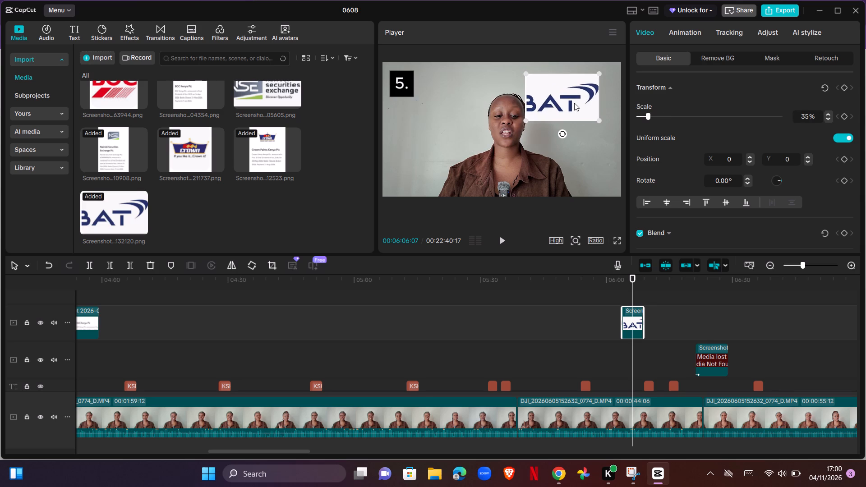
pyautogui.moveTo(574, 103); pyautogui.dragTo(590, 103)
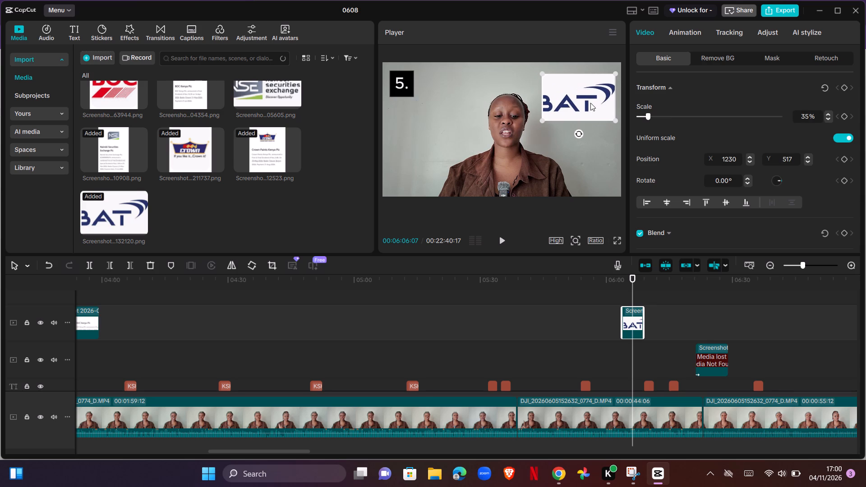
pyautogui.click(502, 240)
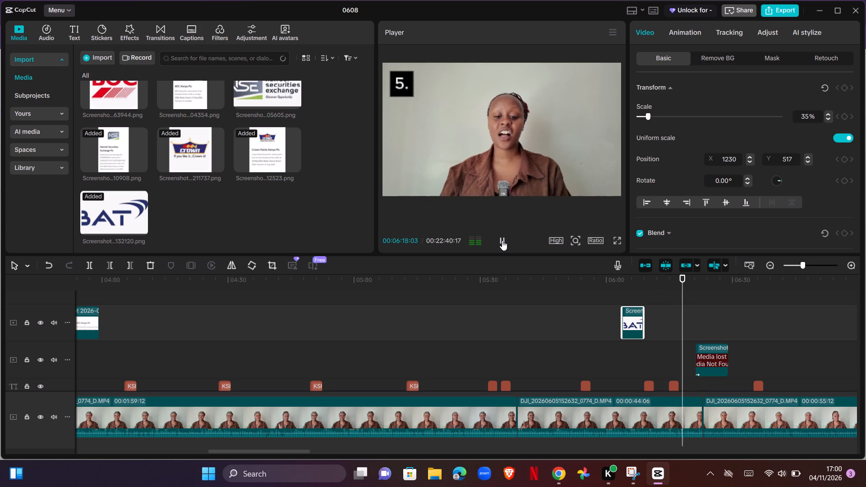
pyautogui.click(502, 240)
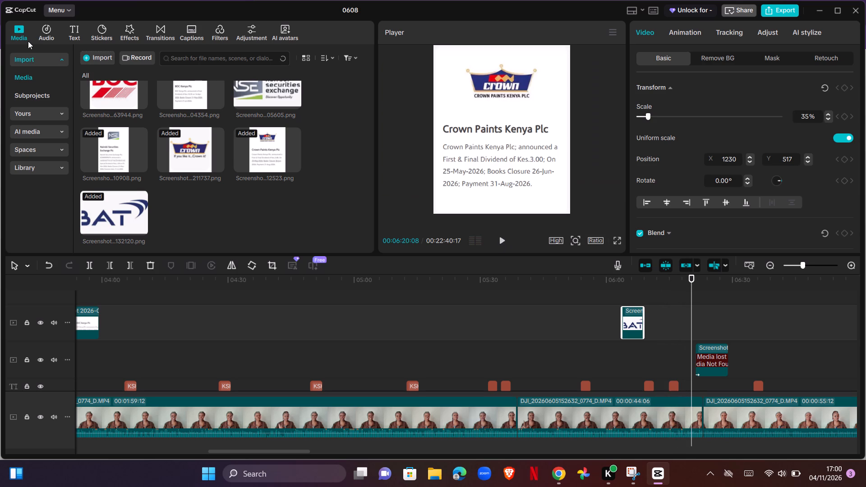
pyautogui.click(98, 55)
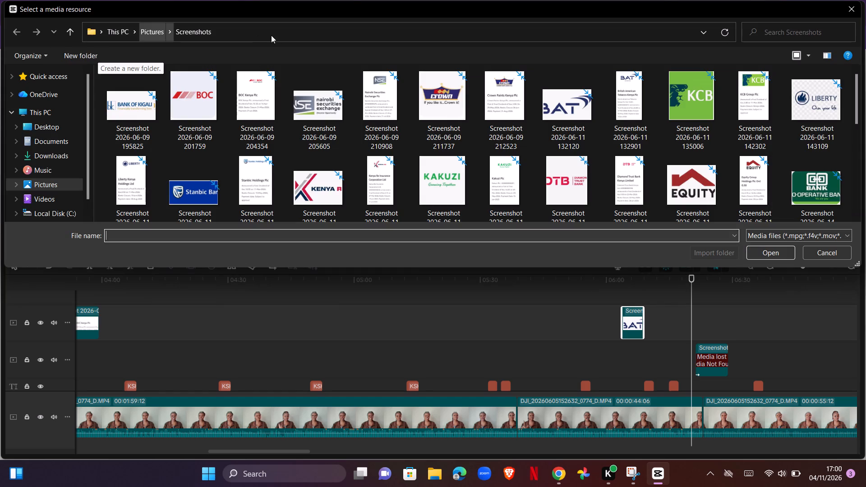
pyautogui.click(620, 87)
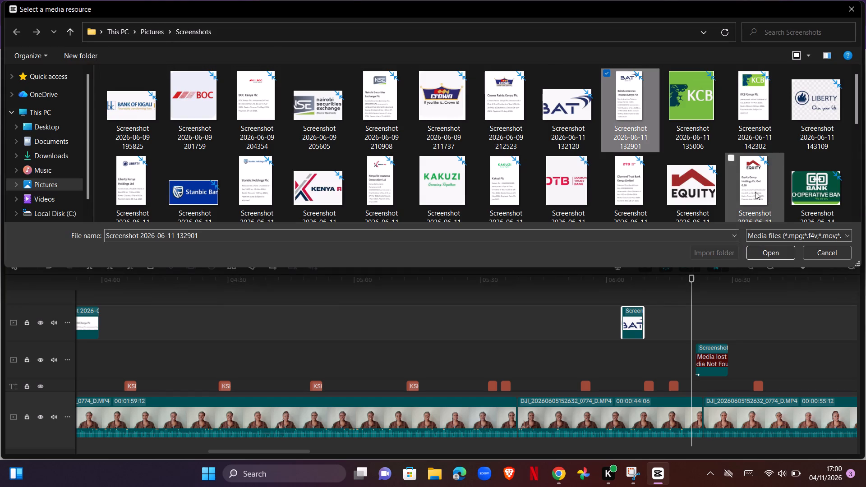
pyautogui.click(771, 256)
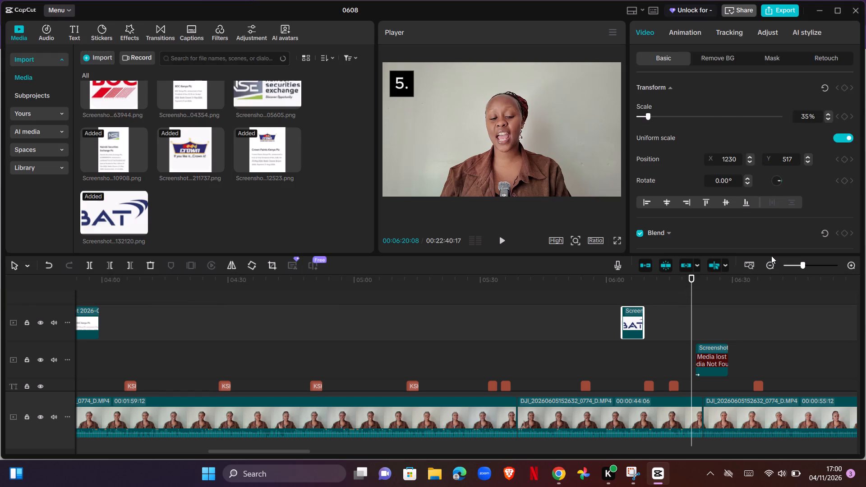